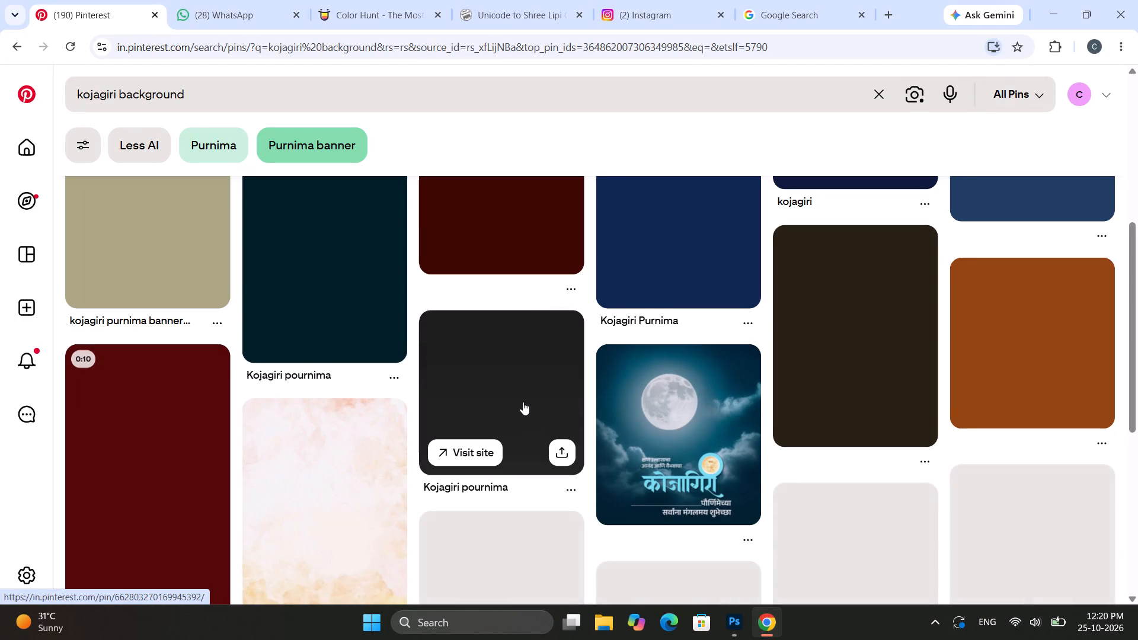
Narrow the kojagiri background search to Purnima and look through the pins for background and colour ideas.
{"action": "scroll", "coordinate": [525, 379], "scroll_direction": "up", "scroll_amount": 9}
{"action": "scroll", "coordinate": [275, 320], "scroll_direction": "down", "scroll_amount": 3}
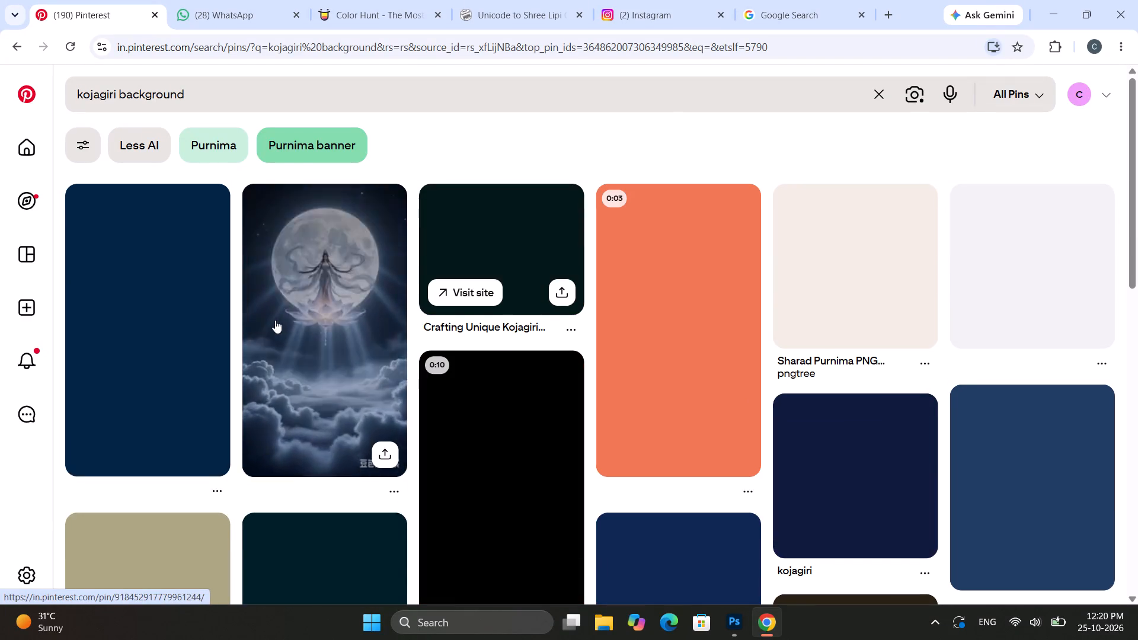
{"action": "scroll", "coordinate": [277, 321], "scroll_direction": "up", "scroll_amount": 8}
{"action": "scroll", "coordinate": [277, 321], "scroll_direction": "down", "scroll_amount": 4}
{"action": "scroll", "coordinate": [277, 321], "scroll_direction": "up", "scroll_amount": 4}
{"action": "scroll", "coordinate": [277, 321], "scroll_direction": "down", "scroll_amount": 5}
{"action": "scroll", "coordinate": [277, 321], "scroll_direction": "up", "scroll_amount": 4}
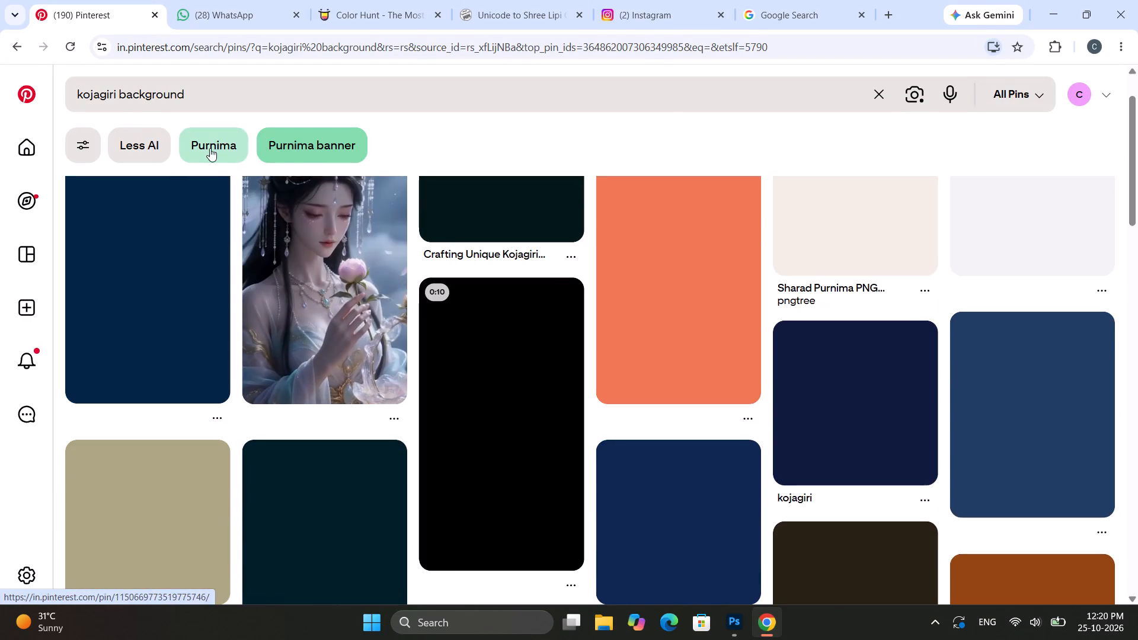
{"action": "left_click", "coordinate": [221, 149]}
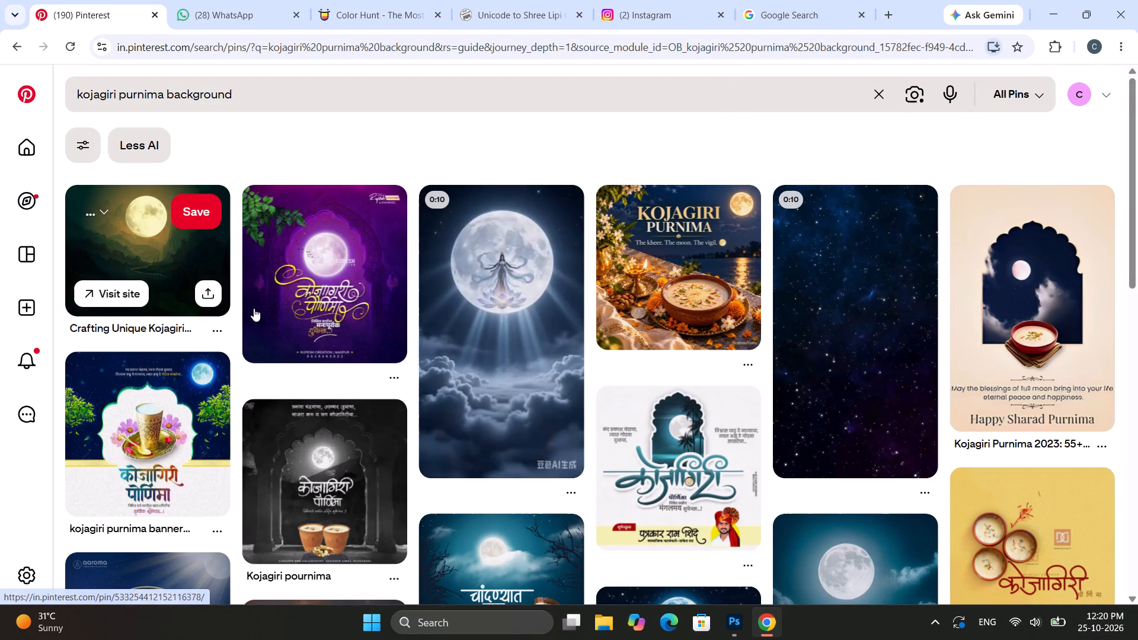
{"action": "scroll", "coordinate": [257, 314], "scroll_direction": "down", "scroll_amount": 1}
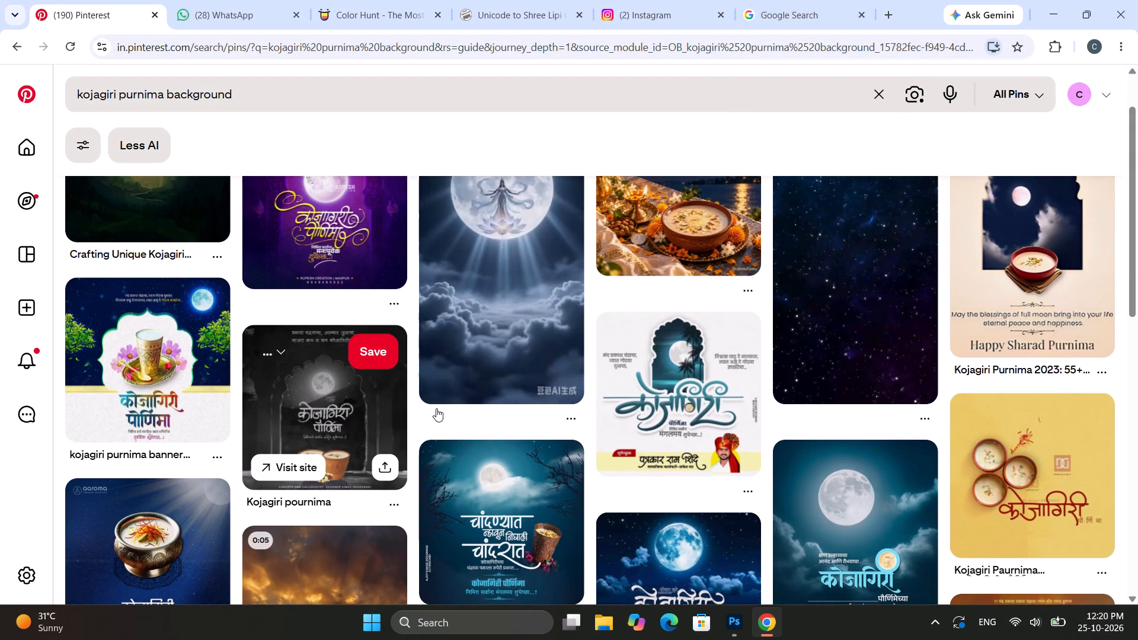
{"action": "scroll", "coordinate": [499, 420], "scroll_direction": "down", "scroll_amount": 2}
{"action": "scroll", "coordinate": [407, 433], "scroll_direction": "down", "scroll_amount": 2}
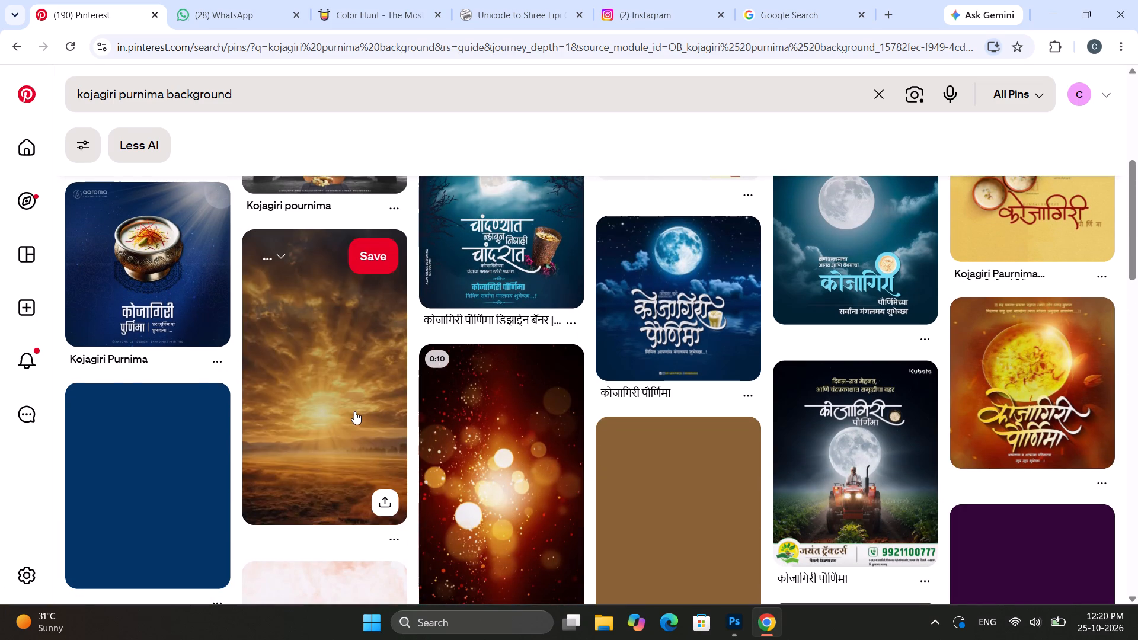
{"action": "scroll", "coordinate": [357, 377], "scroll_direction": "up", "scroll_amount": 1}
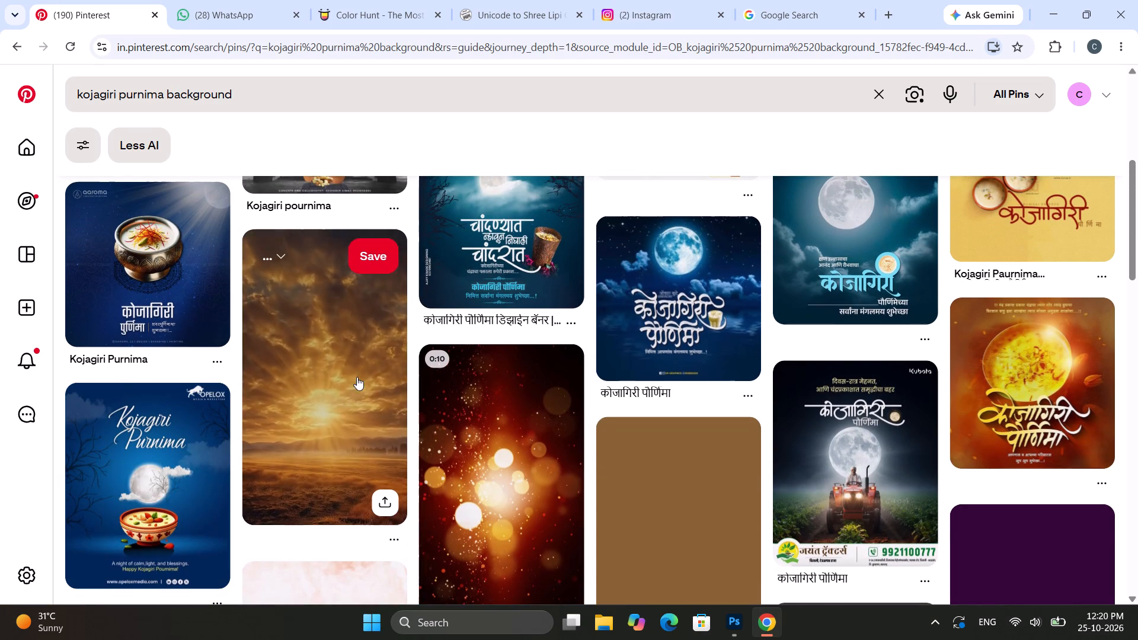
{"action": "scroll", "coordinate": [357, 377], "scroll_direction": "up", "scroll_amount": 2}
Check the poster in Photoshop and, back in Chrome, open the dark blue Kojagiri Purnima pin showing a kheer bowl.
{"action": "left_click", "coordinate": [1035, 15]}
{"action": "left_click", "coordinate": [1040, 9]}
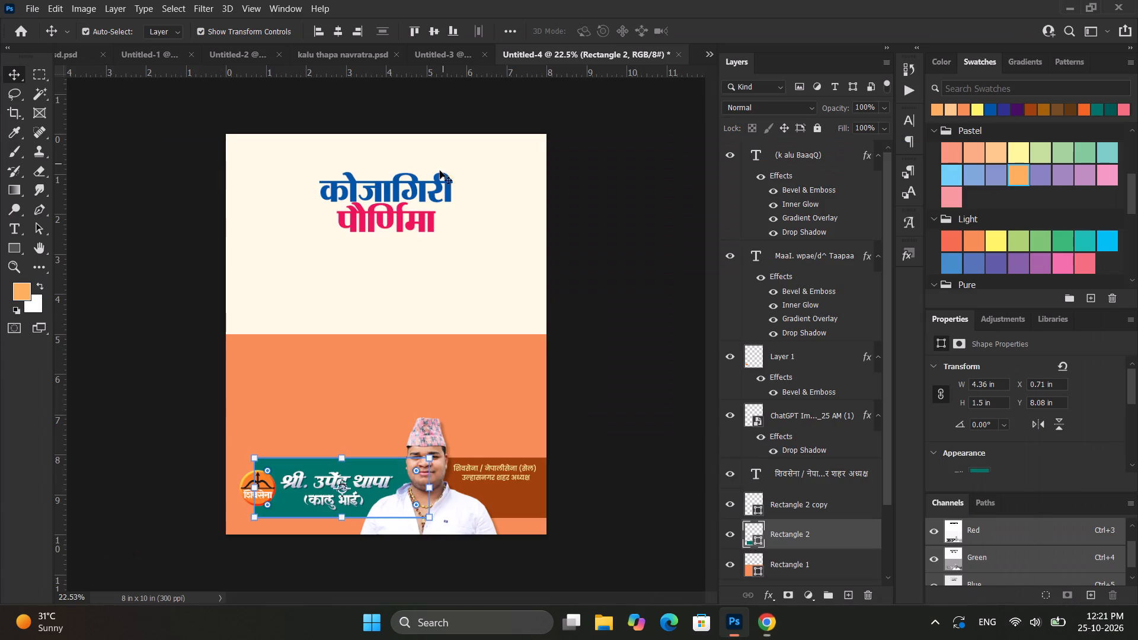
{"action": "scroll", "coordinate": [295, 258], "scroll_direction": "down", "scroll_amount": 1, "text": "alt"}
{"action": "scroll", "coordinate": [295, 258], "scroll_direction": "up", "scroll_amount": 3, "text": "alt"}
{"action": "left_click", "coordinate": [763, 633]}
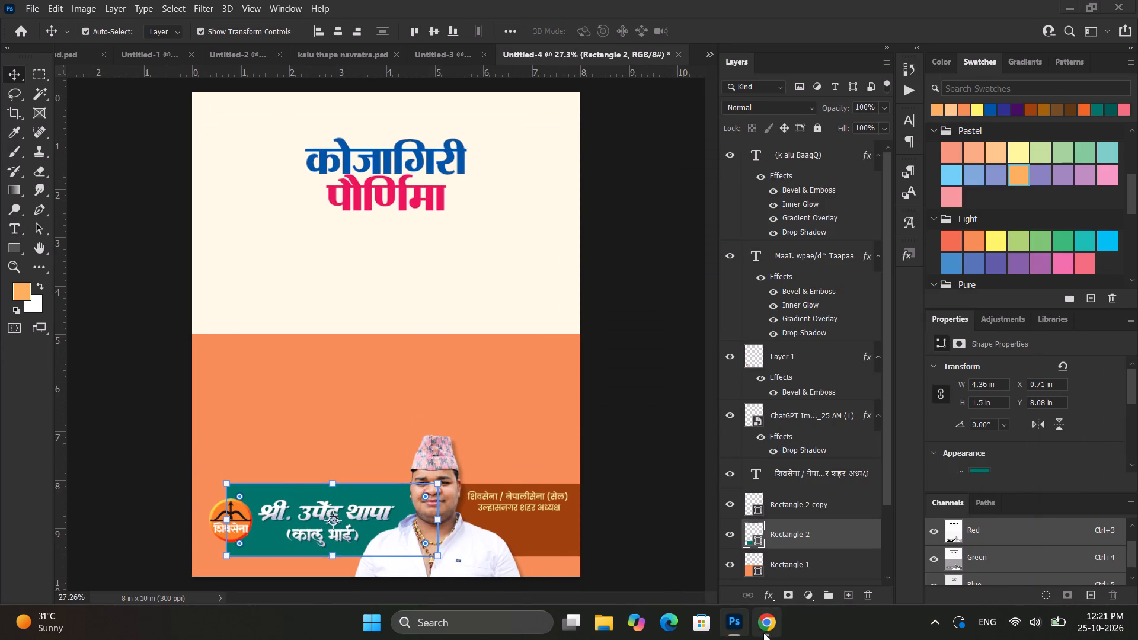
{"action": "scroll", "coordinate": [247, 309], "scroll_direction": "down", "scroll_amount": 2}
{"action": "scroll", "coordinate": [203, 366], "scroll_direction": "down", "scroll_amount": 1}
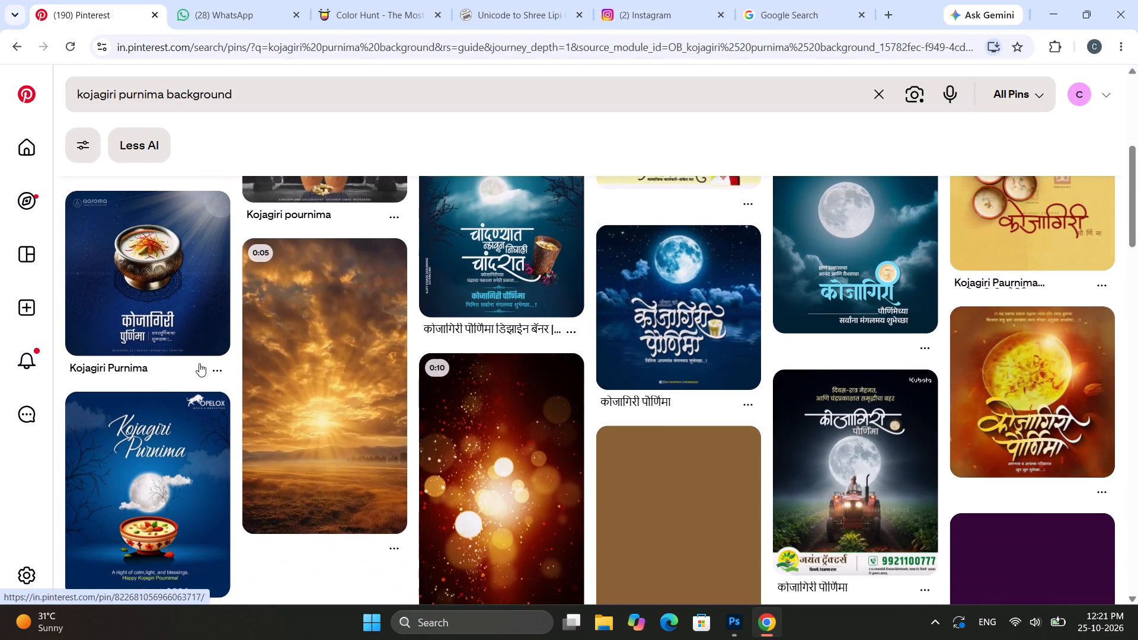
{"action": "left_click", "coordinate": [167, 283]}
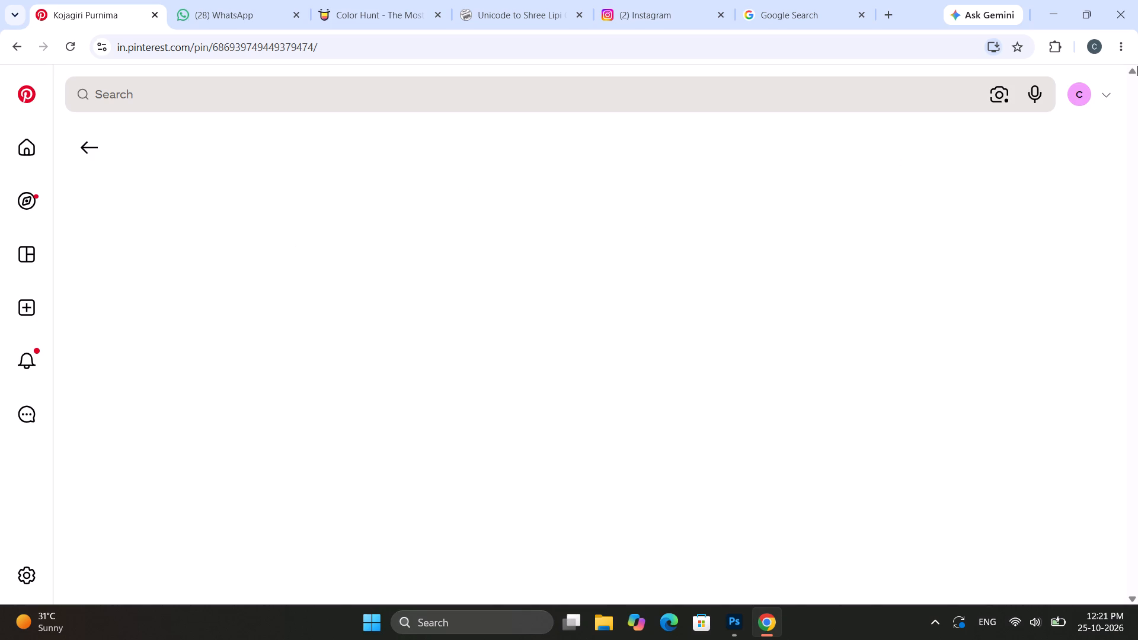
In Photoshop, change the poster document's background fill to a dark navy blue.
{"action": "left_click", "coordinate": [1052, 6]}
{"action": "scroll", "coordinate": [506, 242], "scroll_direction": "up", "scroll_amount": 3, "text": "alt"}
{"action": "scroll", "coordinate": [506, 242], "scroll_direction": "down", "scroll_amount": 4, "text": "alt"}
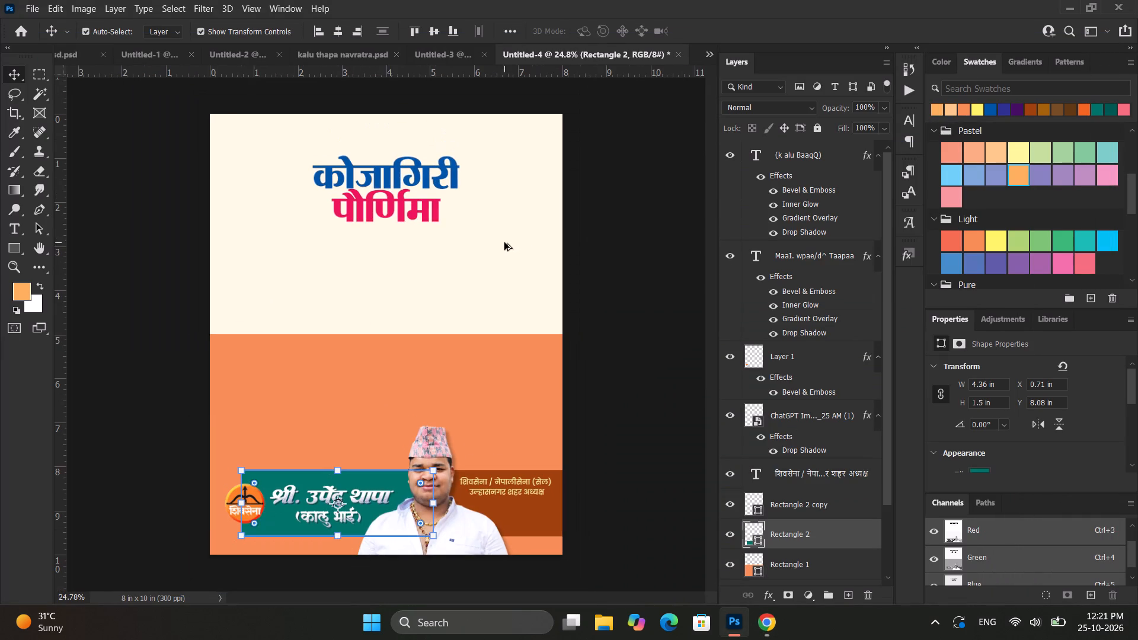
{"action": "left_click", "coordinate": [520, 247]}
{"action": "scroll", "coordinate": [998, 401], "scroll_direction": "down", "scroll_amount": 7}
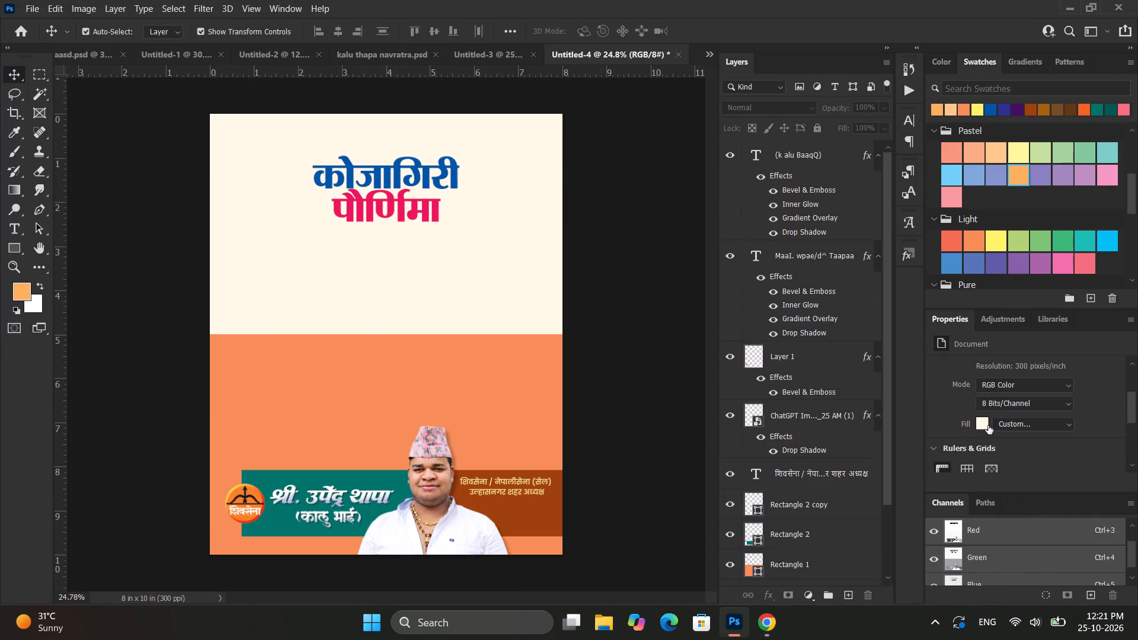
{"action": "left_click", "coordinate": [987, 425]}
{"action": "left_click", "coordinate": [709, 284]}
{"action": "left_click_drag", "start_coordinate": [725, 285], "coordinate": [731, 240]}
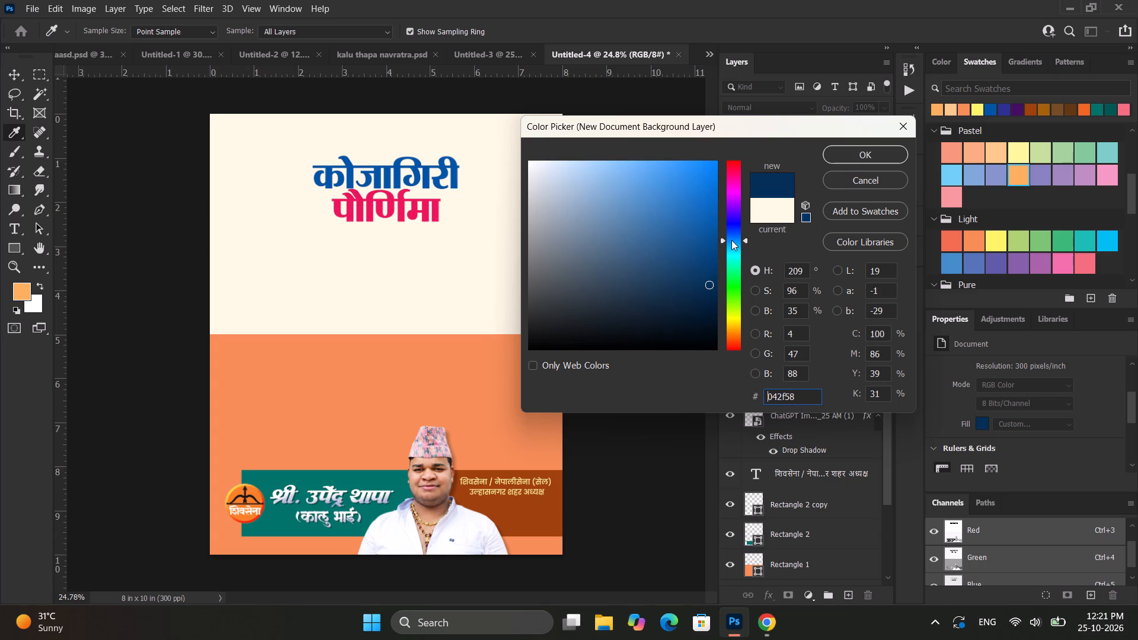
{"action": "left_click_drag", "start_coordinate": [731, 240], "coordinate": [731, 243]}
{"action": "left_click", "coordinate": [872, 160]}
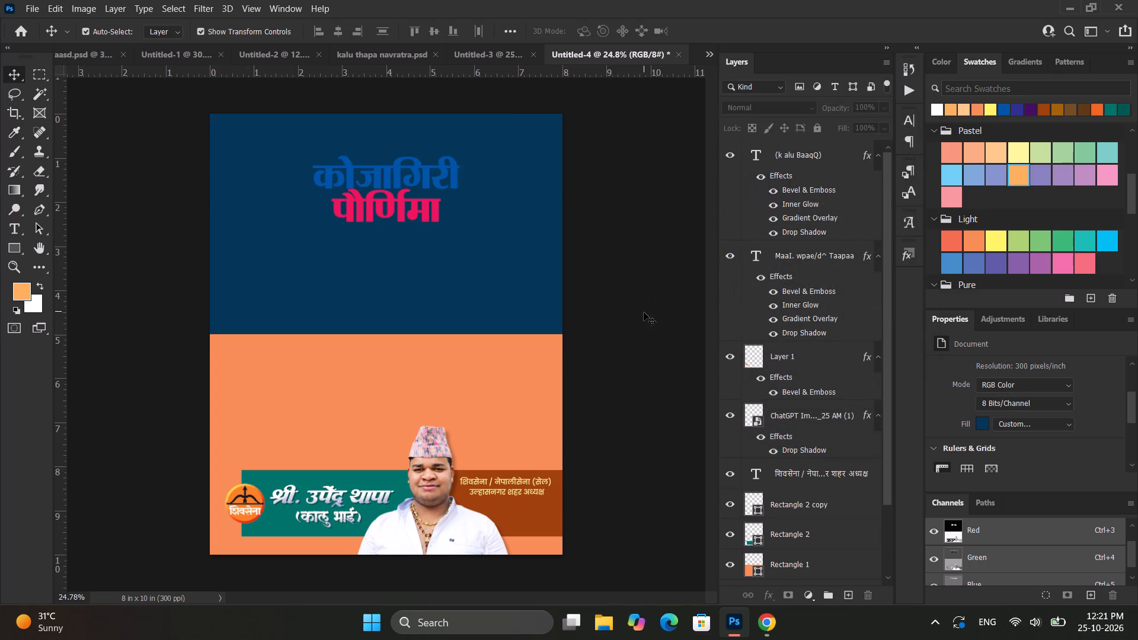
{"action": "left_click", "coordinate": [643, 312]}
Recolour the title word कोजागिरी with the pastel yellow swatch.
{"action": "left_click", "coordinate": [423, 177]}
{"action": "scroll", "coordinate": [1007, 177], "scroll_direction": "up", "scroll_amount": 1}
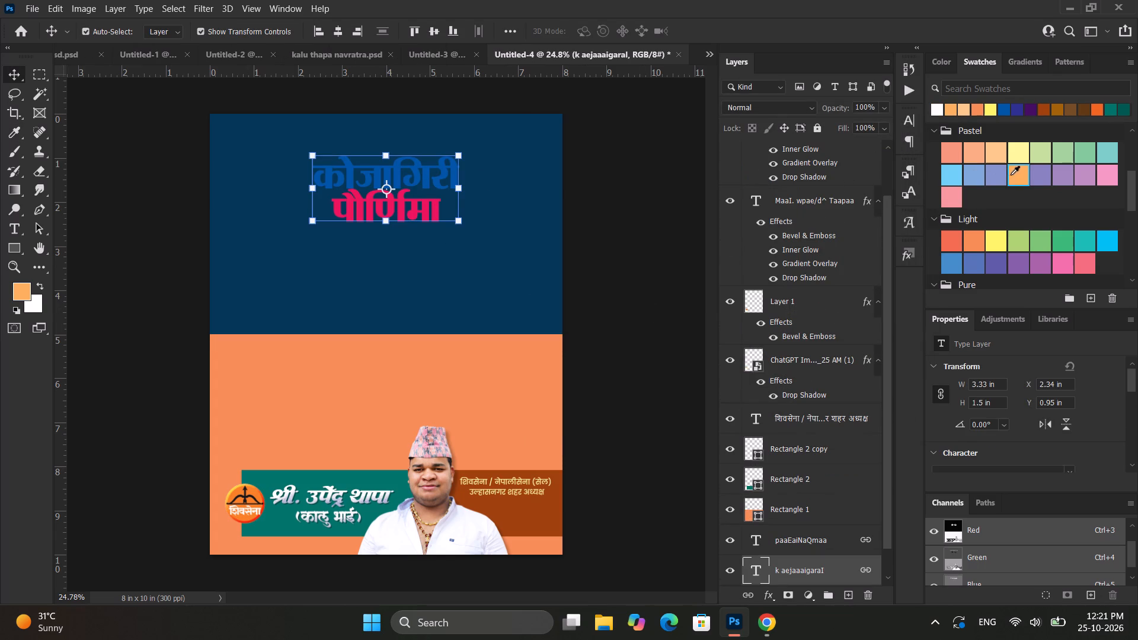
{"action": "left_click", "coordinate": [1014, 171]}
{"action": "left_click", "coordinate": [628, 257]}
Recolour the title word पौर्णिमा with the pastel orange swatch.
{"action": "left_click", "coordinate": [426, 216]}
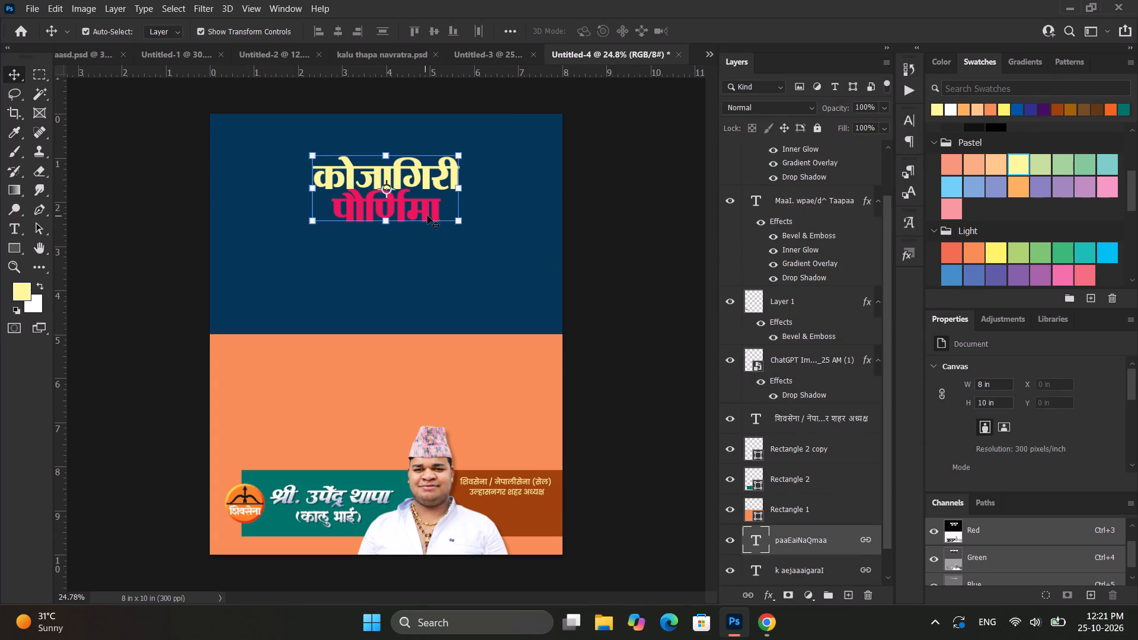
{"action": "scroll", "coordinate": [1080, 197], "scroll_direction": "up", "scroll_amount": 1}
{"action": "left_click", "coordinate": [1020, 201]}
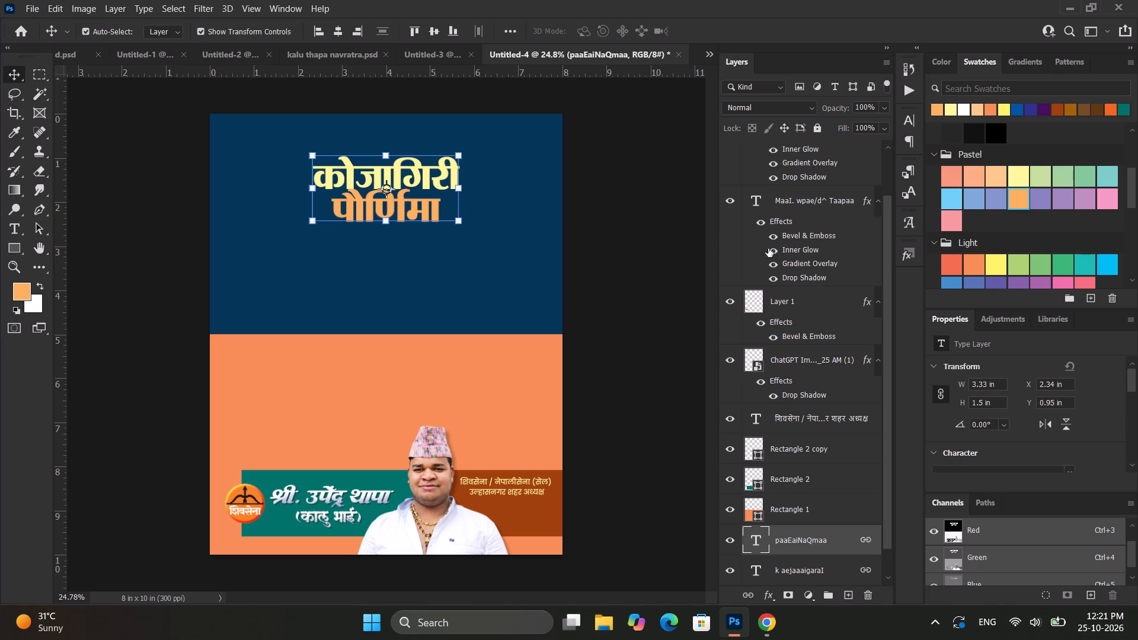
{"action": "left_click", "coordinate": [629, 261]}
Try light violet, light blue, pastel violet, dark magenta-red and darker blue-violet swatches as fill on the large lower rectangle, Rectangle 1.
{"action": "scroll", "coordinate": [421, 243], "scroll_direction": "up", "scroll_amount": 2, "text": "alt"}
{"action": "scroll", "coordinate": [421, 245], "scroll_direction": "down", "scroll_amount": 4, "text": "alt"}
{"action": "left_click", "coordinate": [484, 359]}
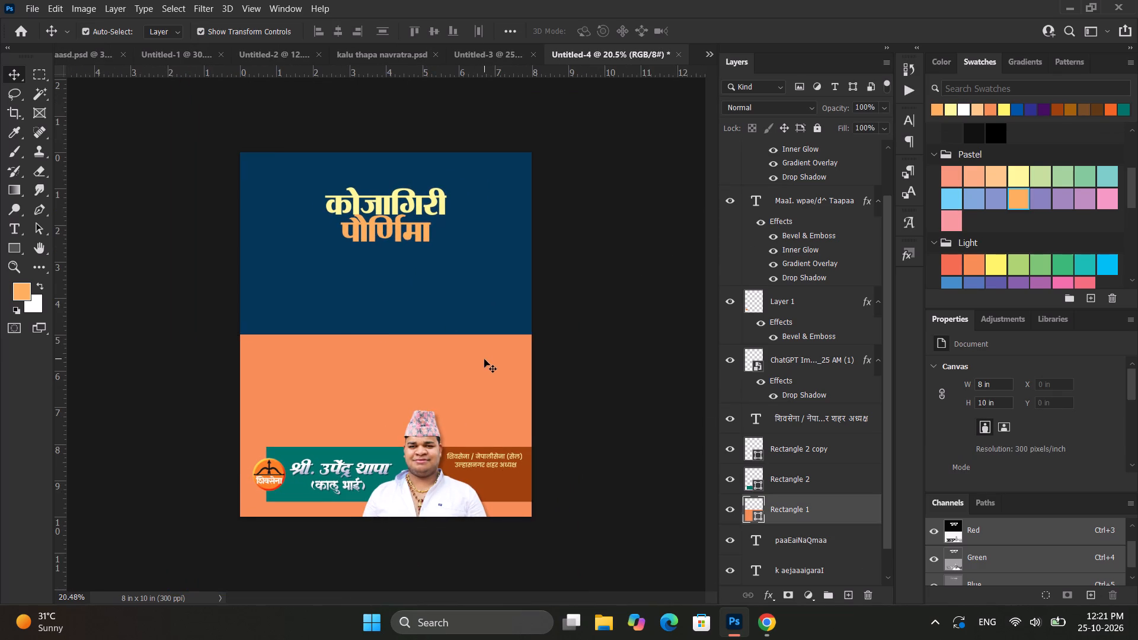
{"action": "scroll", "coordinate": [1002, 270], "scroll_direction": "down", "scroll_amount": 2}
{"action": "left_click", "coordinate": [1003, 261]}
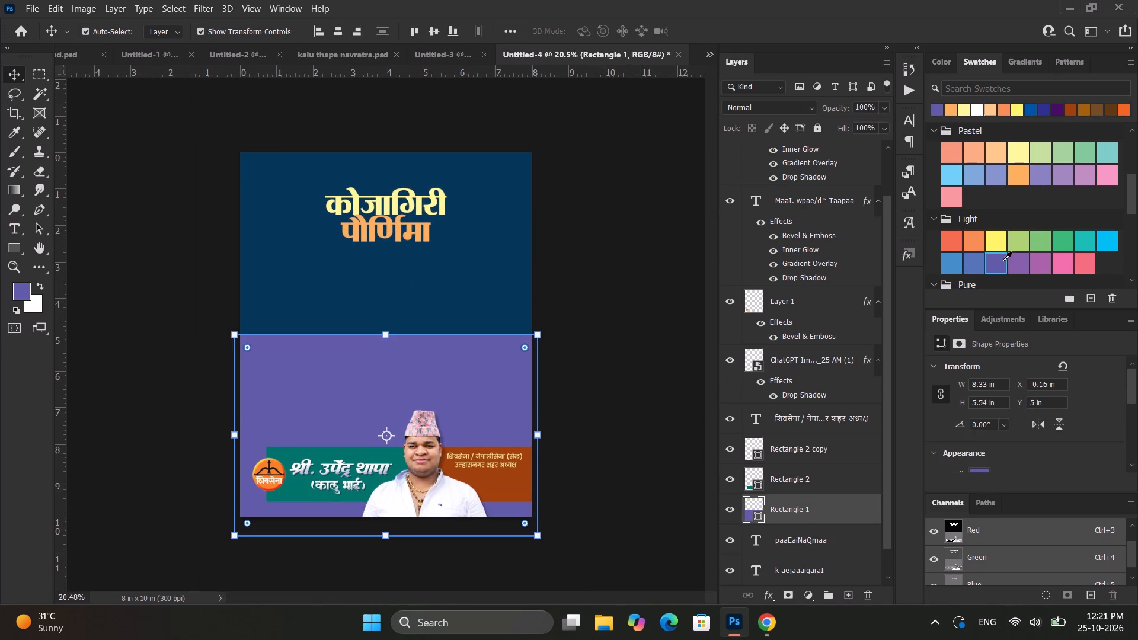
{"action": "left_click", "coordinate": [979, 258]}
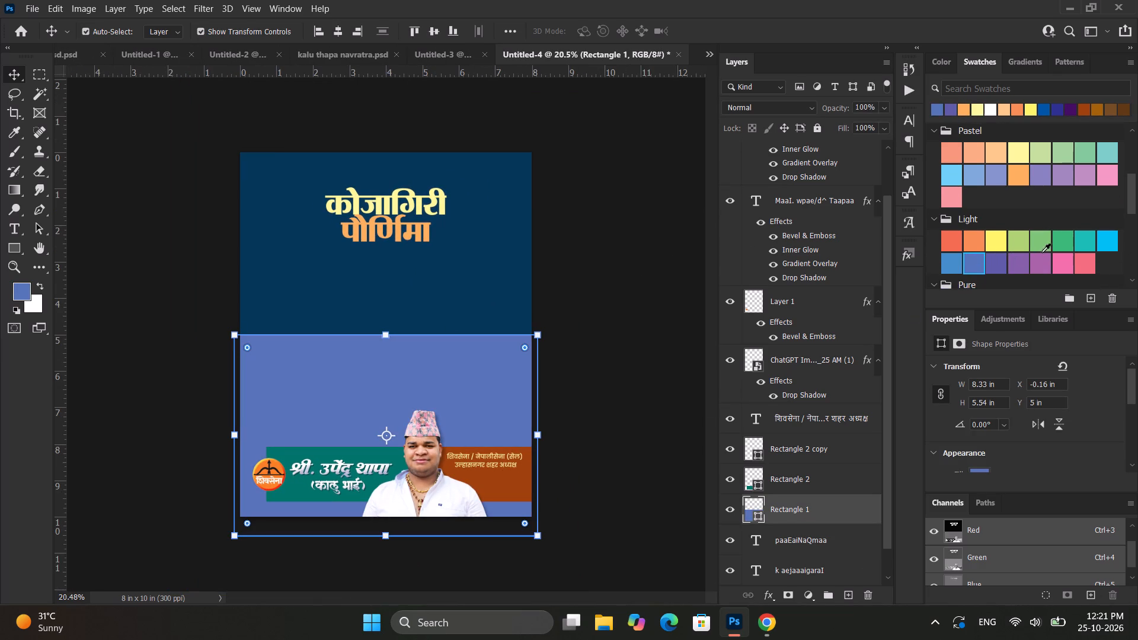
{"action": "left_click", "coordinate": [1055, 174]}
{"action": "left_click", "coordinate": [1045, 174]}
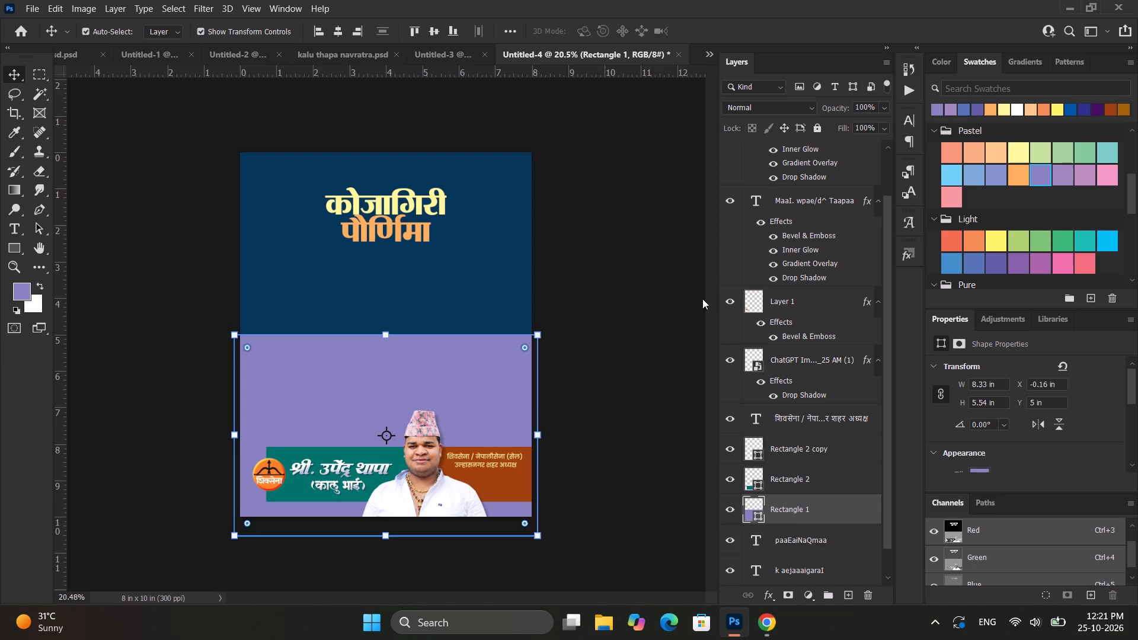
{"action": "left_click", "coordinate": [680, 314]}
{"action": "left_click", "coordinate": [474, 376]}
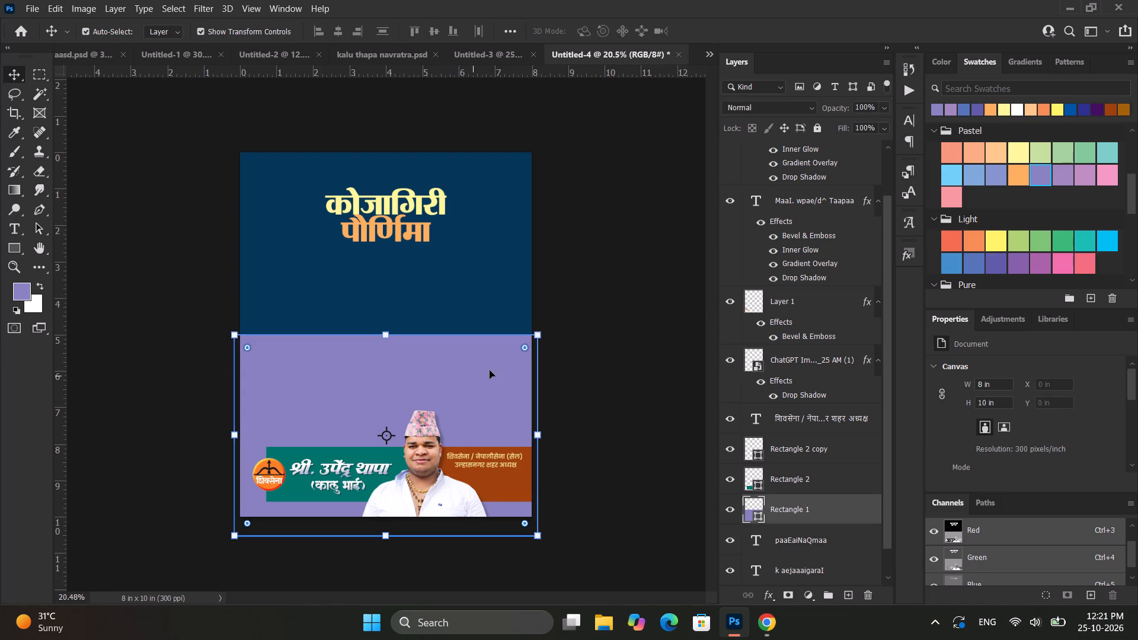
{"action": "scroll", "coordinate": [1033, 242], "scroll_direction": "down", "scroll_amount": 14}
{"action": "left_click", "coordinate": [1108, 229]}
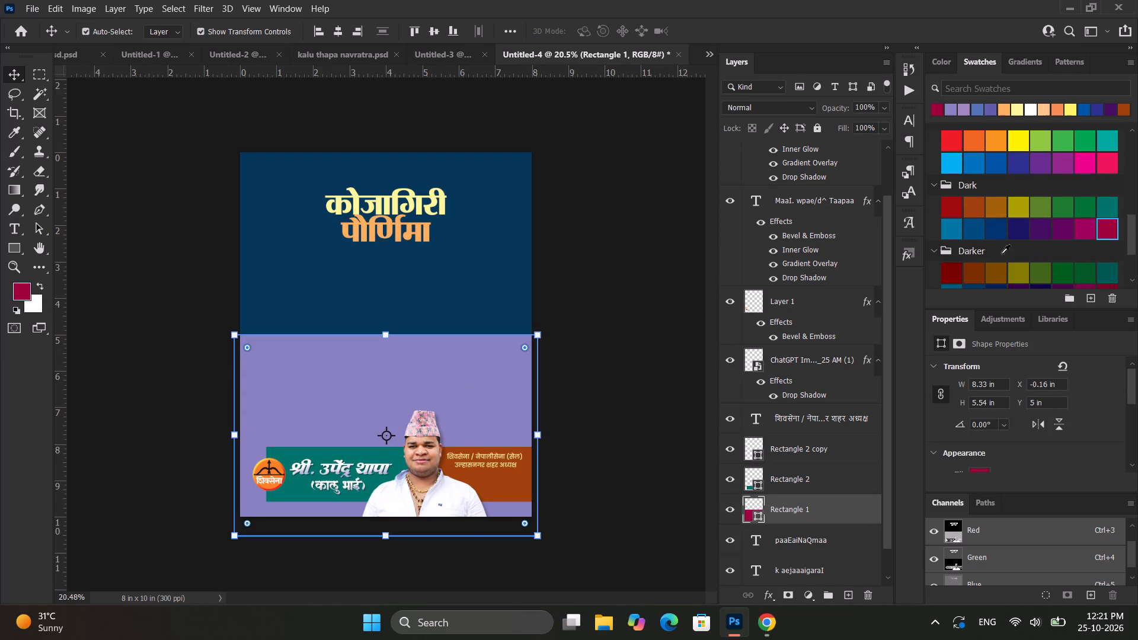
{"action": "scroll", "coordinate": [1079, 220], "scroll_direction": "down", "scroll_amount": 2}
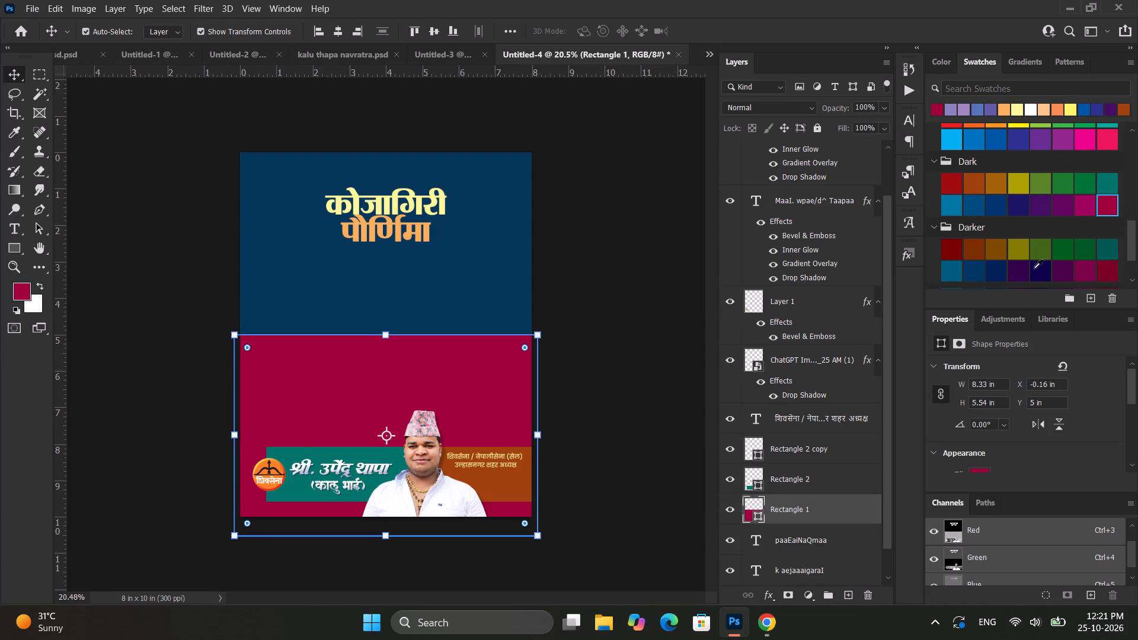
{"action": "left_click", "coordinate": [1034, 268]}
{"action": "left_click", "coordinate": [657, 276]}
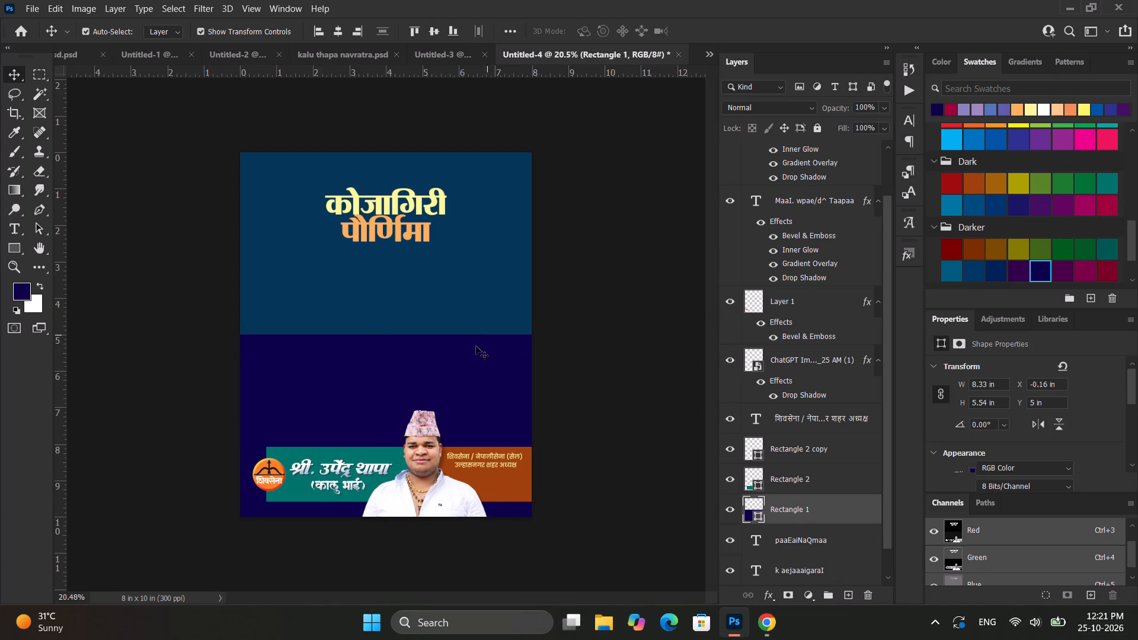
Fill the large lower rectangle, Rectangle 1, with the navy blue swatch from the Darker group.
{"action": "left_click", "coordinate": [490, 372]}
{"action": "left_click", "coordinate": [990, 276]}
{"action": "left_click", "coordinate": [631, 279]}
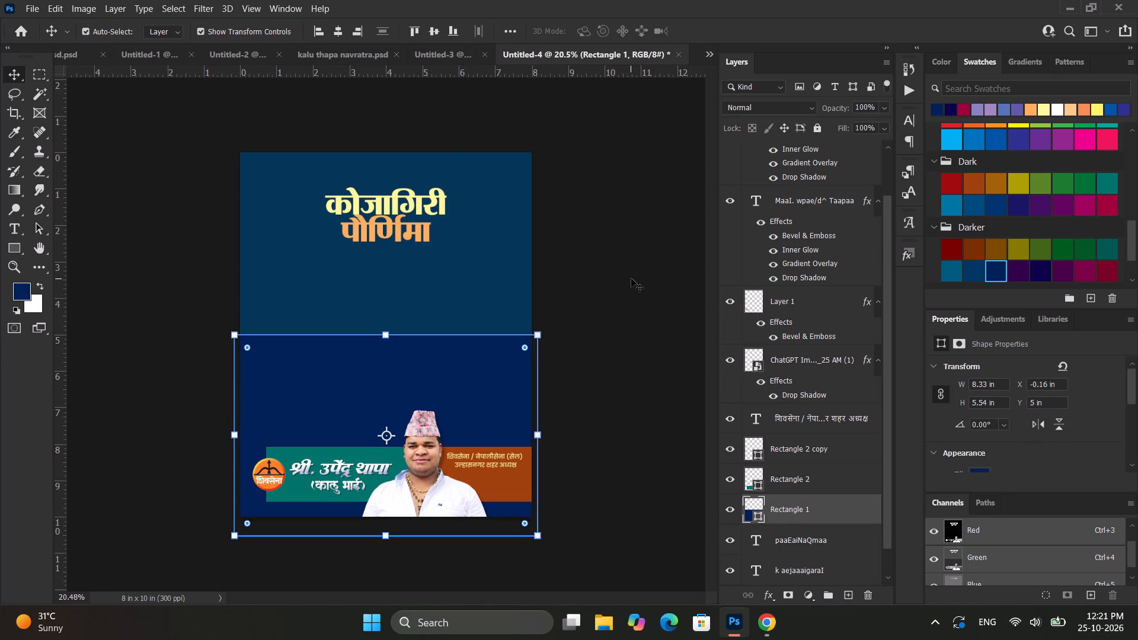
Return to Chrome, reopen the dark blue Kojagiri Purnima pin with the kheer bowl, and examine its related pins.
{"action": "left_click", "coordinate": [777, 628]}
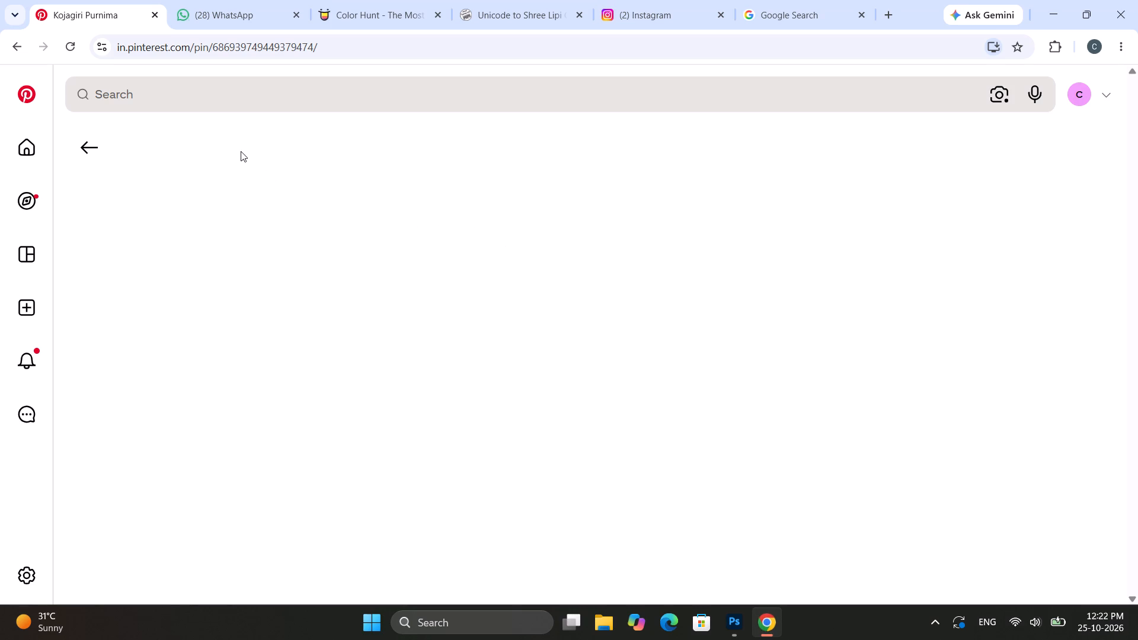
{"action": "left_click", "coordinate": [86, 148]}
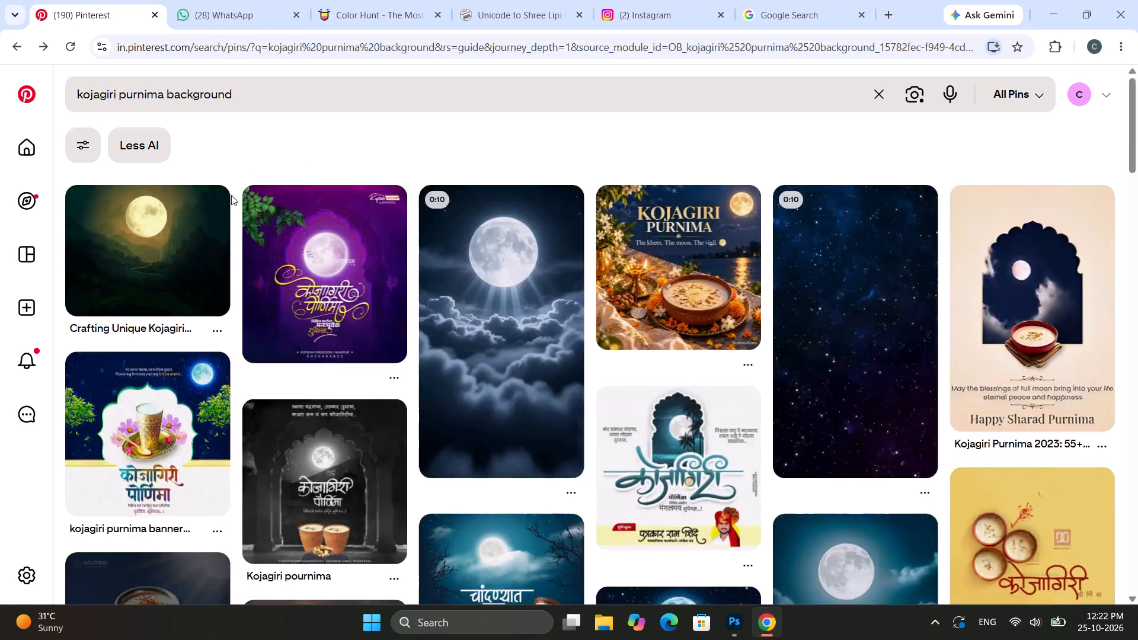
{"action": "left_click", "coordinate": [119, 278]}
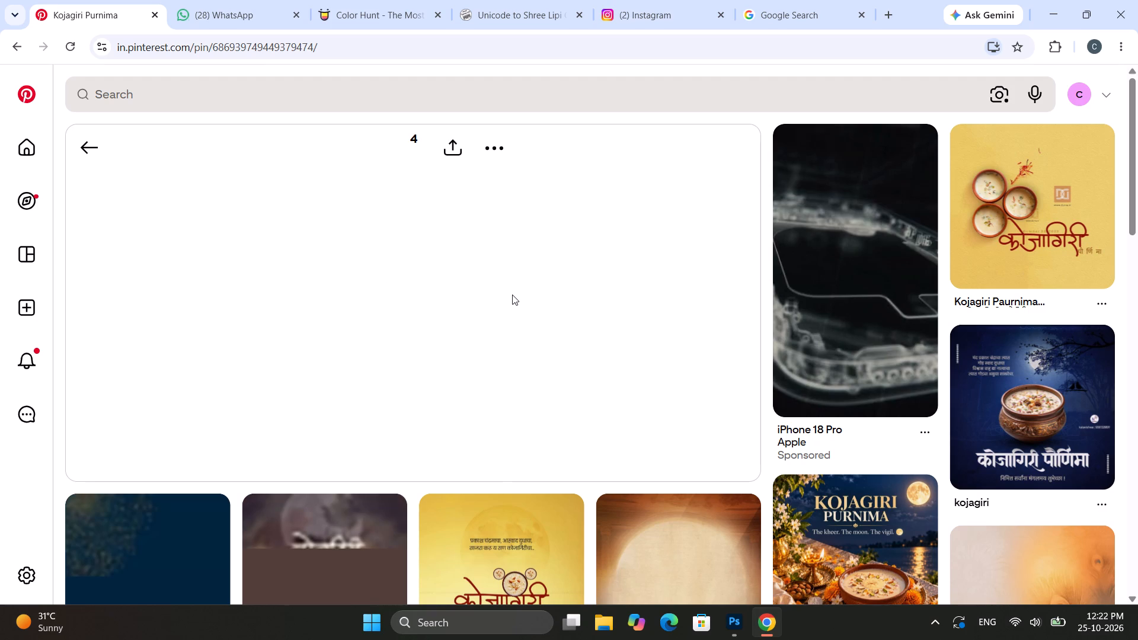
{"action": "scroll", "coordinate": [513, 295], "scroll_direction": "down", "scroll_amount": 2}
{"action": "scroll", "coordinate": [442, 328], "scroll_direction": "down", "scroll_amount": 3}
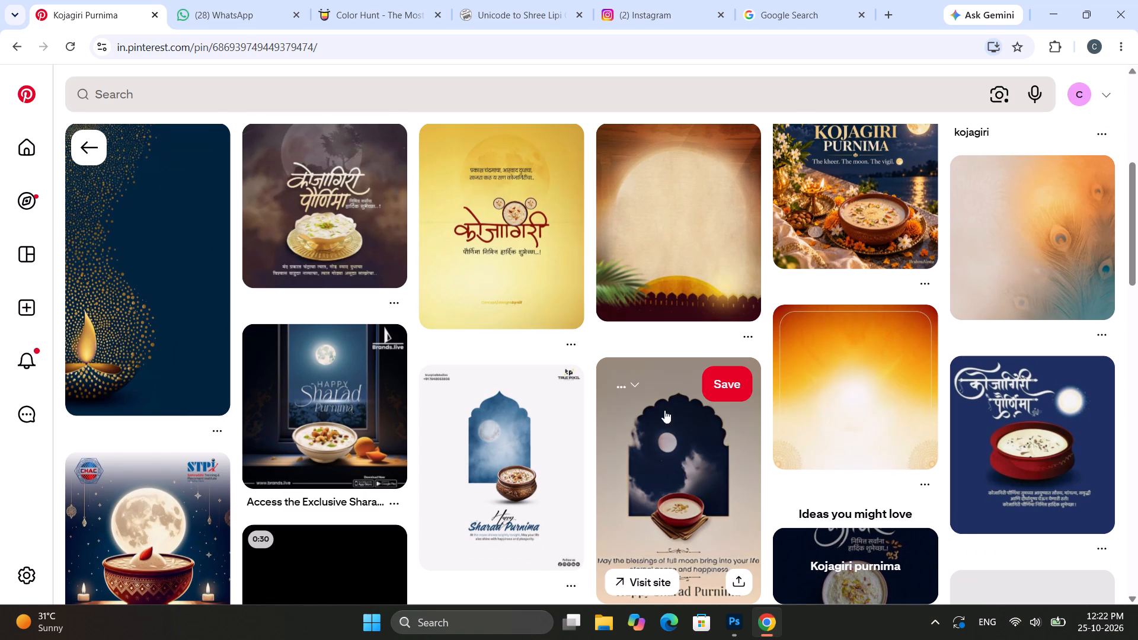
{"action": "scroll", "coordinate": [660, 375], "scroll_direction": "down", "scroll_amount": 1}
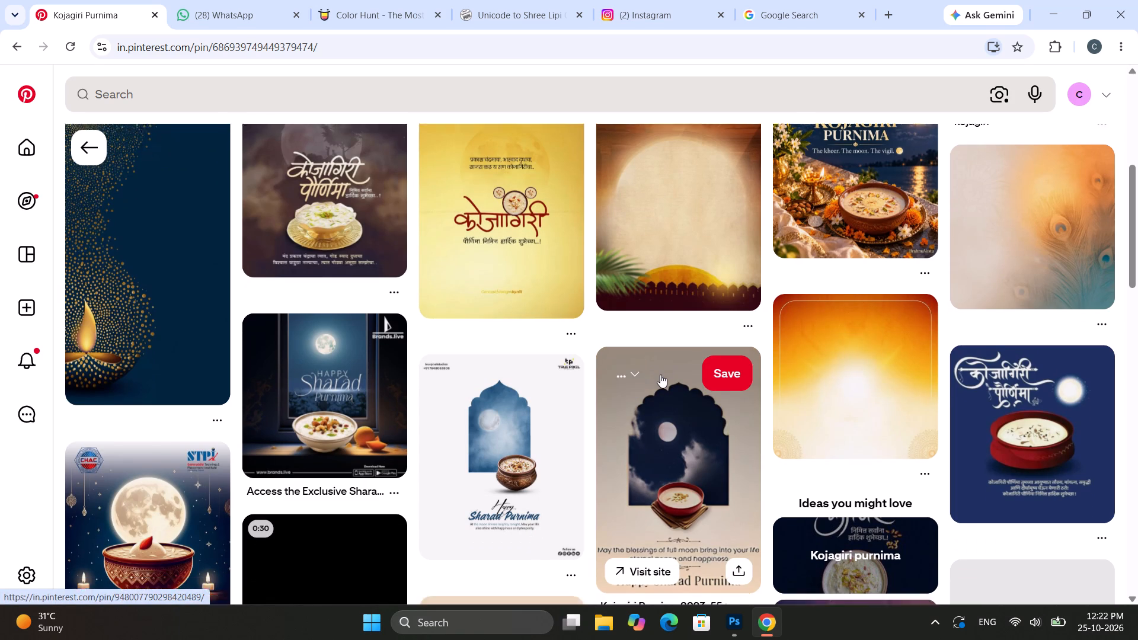
{"action": "scroll", "coordinate": [660, 375], "scroll_direction": "down", "scroll_amount": 1}
{"action": "scroll", "coordinate": [661, 373], "scroll_direction": "up", "scroll_amount": 2}
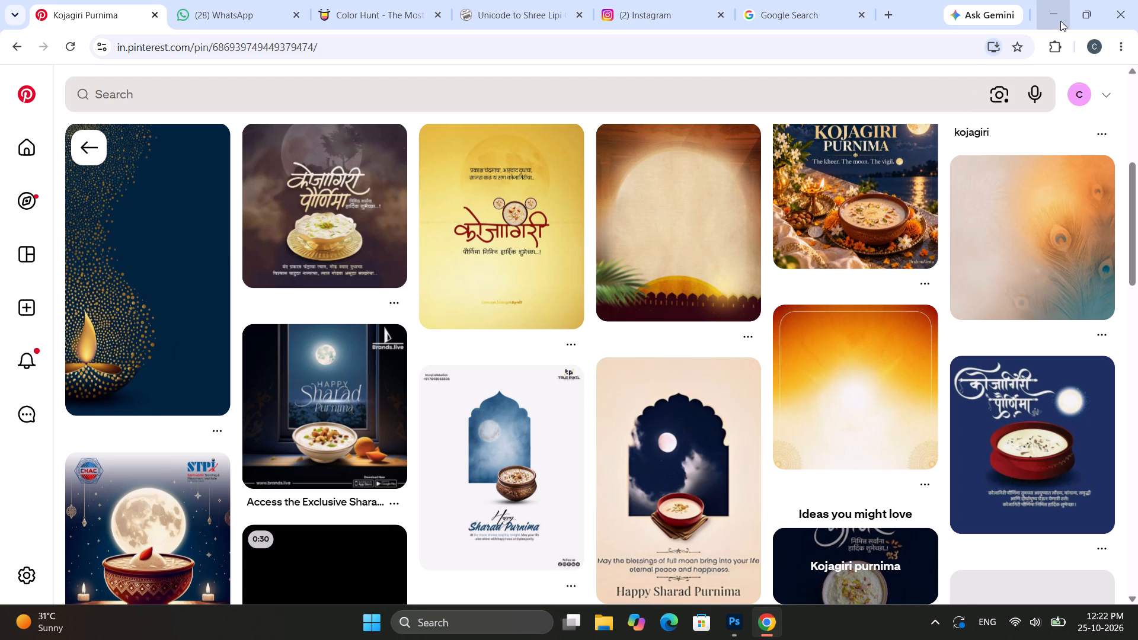
{"action": "scroll", "coordinate": [588, 379], "scroll_direction": "up", "scroll_amount": 9}
Copy the kheer bowl image from the open pin and return to the poster in Photoshop.
{"action": "right_click", "coordinate": [243, 295]}
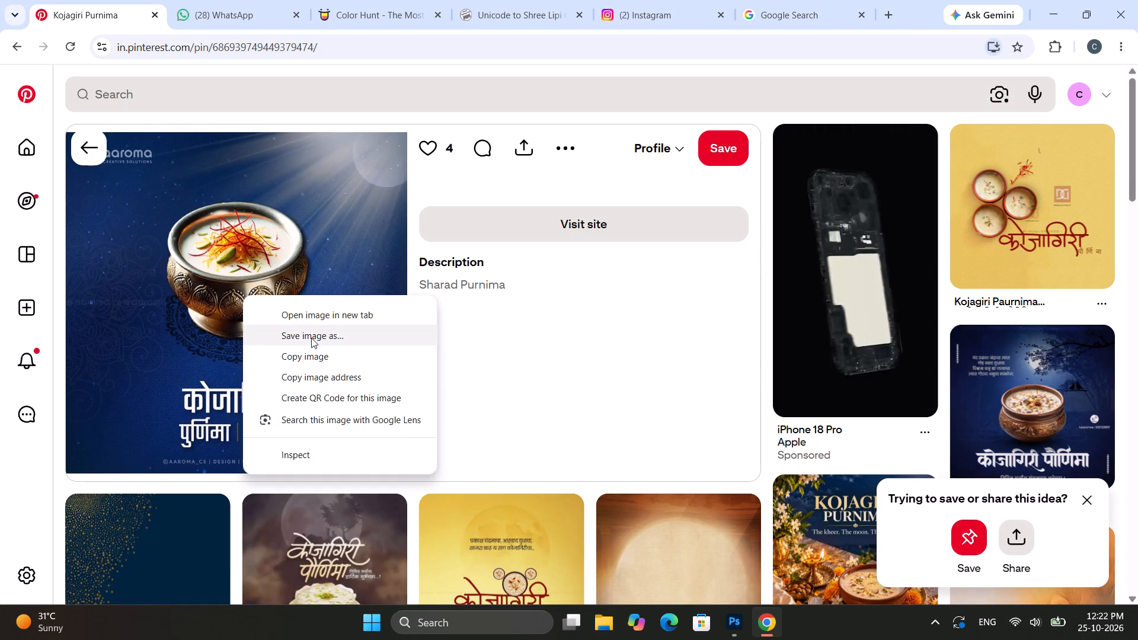
{"action": "left_click", "coordinate": [313, 352]}
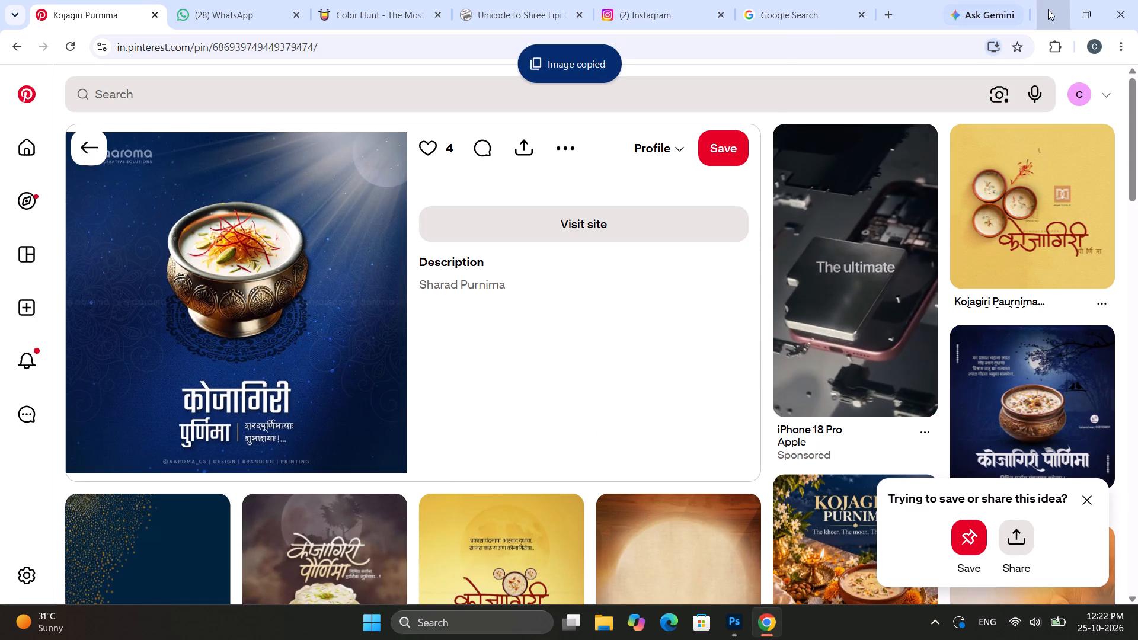
{"action": "left_click", "coordinate": [1048, 9]}
{"action": "scroll", "coordinate": [372, 308], "scroll_direction": "up", "scroll_amount": 6, "text": "alt"}
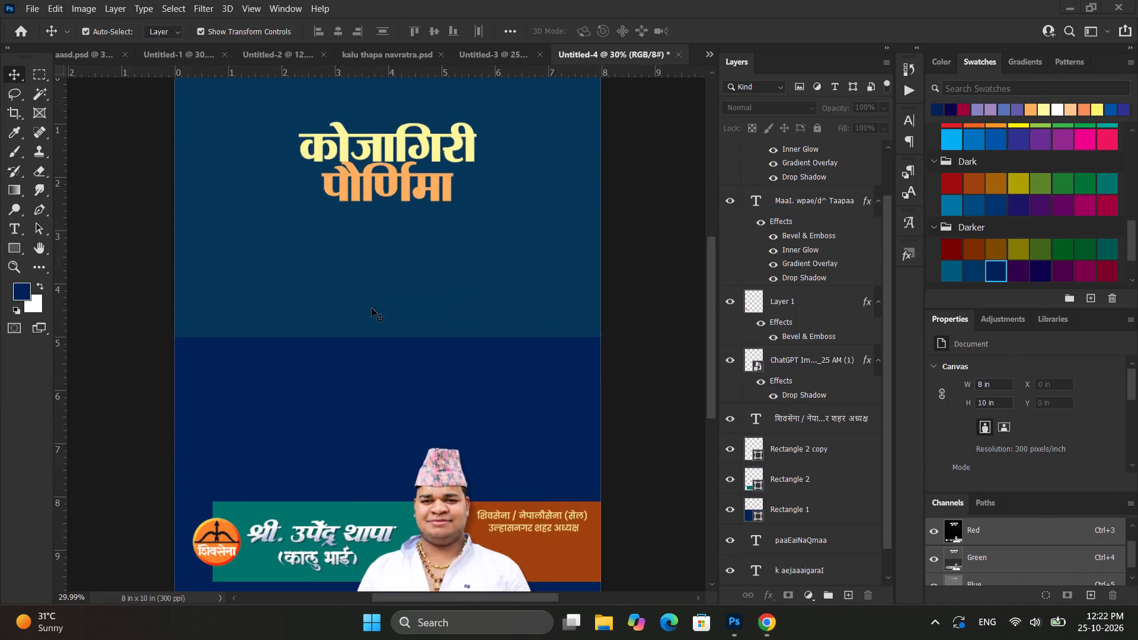
Paste the copied kheer bowl image onto the poster as a new layer.
{"action": "key", "text": "ctrl+v"}
{"action": "left_click", "coordinate": [96, 282]}
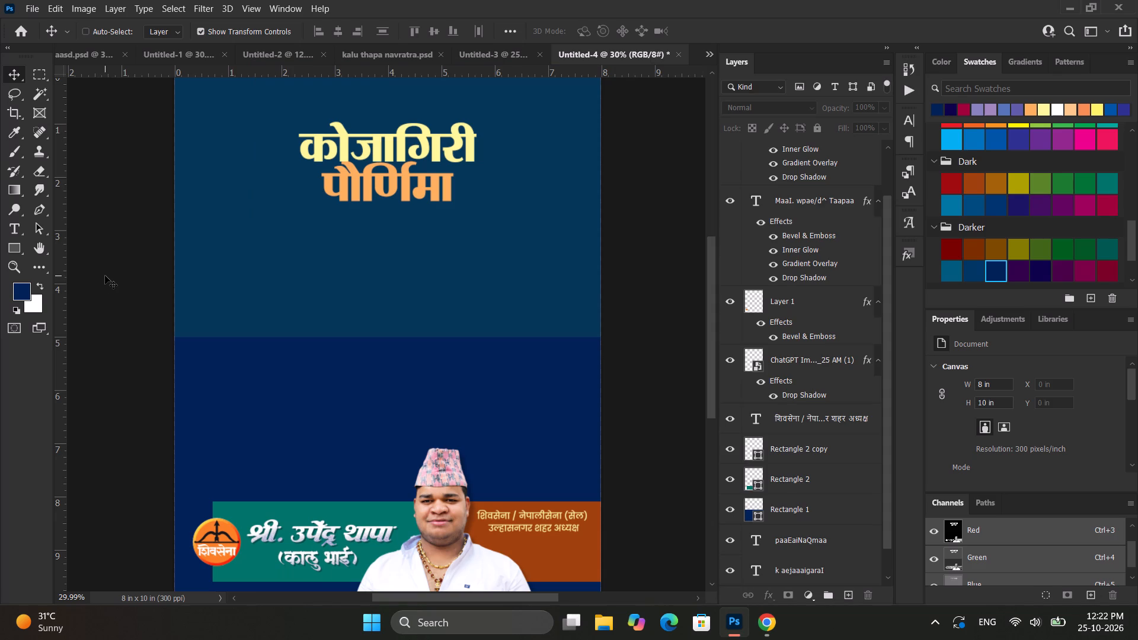
{"action": "key", "text": "ctrl+v"}
{"action": "scroll", "coordinate": [378, 333], "scroll_direction": "up", "scroll_amount": 18, "text": "alt"}
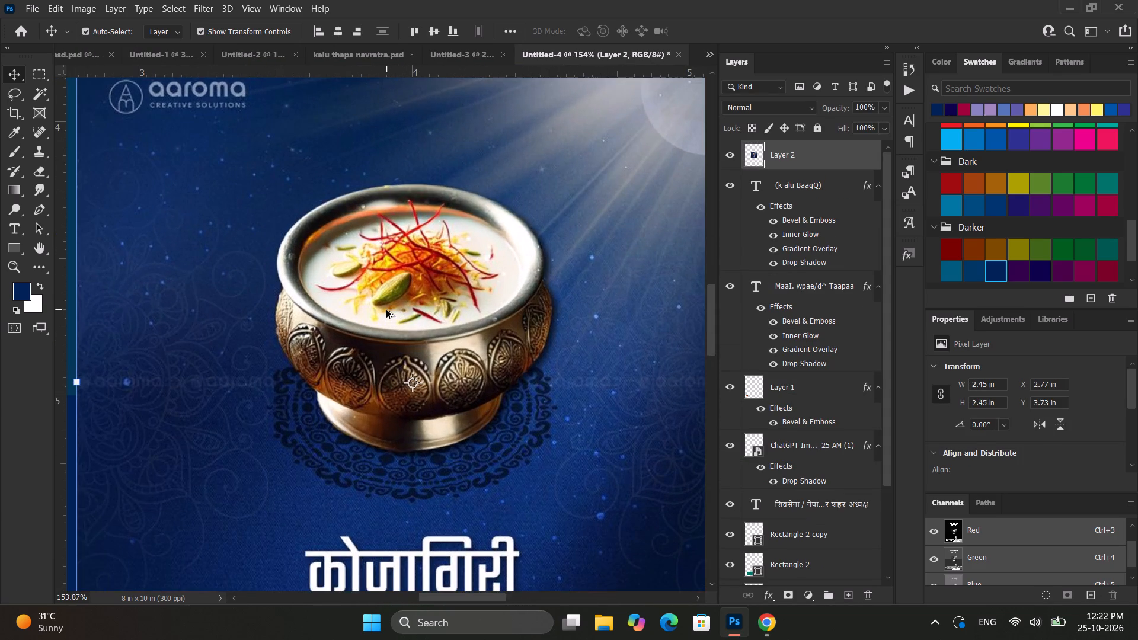
{"action": "scroll", "coordinate": [386, 310], "scroll_direction": "down", "scroll_amount": 4}
{"action": "scroll", "coordinate": [386, 310], "scroll_direction": "down", "scroll_amount": 8, "text": "alt"}
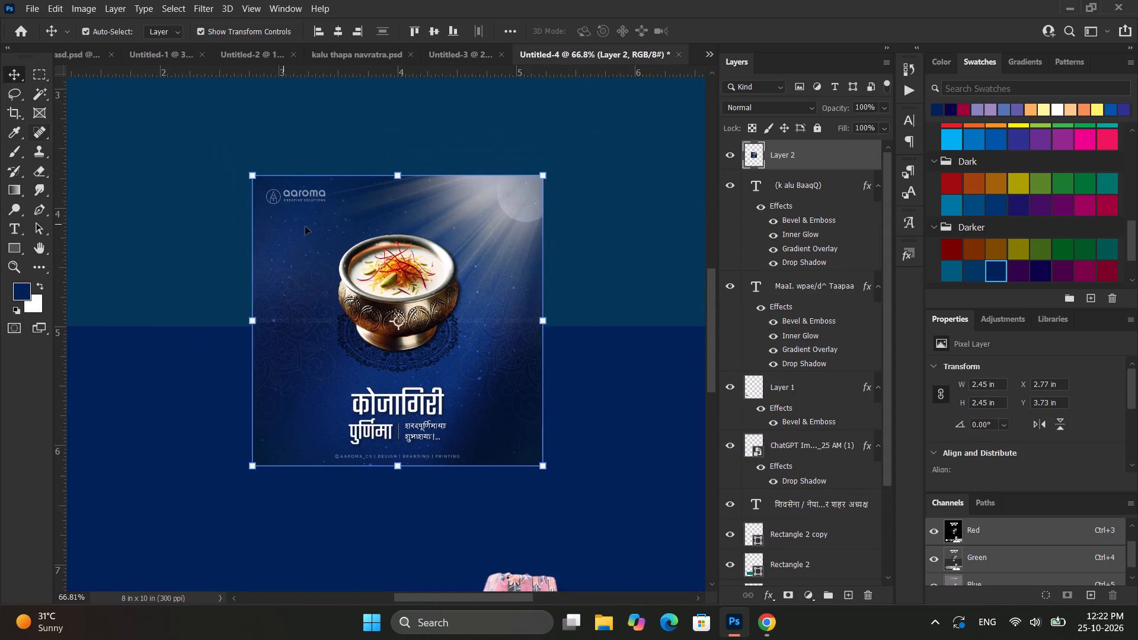
Select the kheer bowl with Select Subject and add a layer mask that hides the rest of the pasted image.
{"action": "left_click", "coordinate": [180, 2]}
{"action": "left_click", "coordinate": [216, 176]}
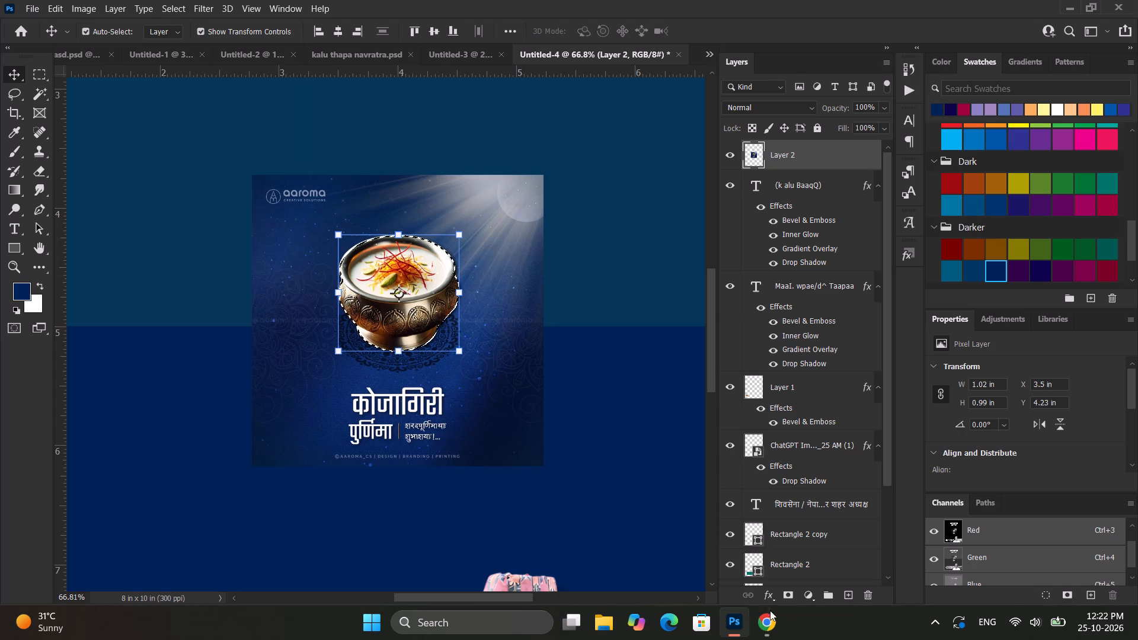
{"action": "left_click", "coordinate": [788, 597]}
{"action": "scroll", "coordinate": [450, 339], "scroll_direction": "down", "scroll_amount": 6, "text": "alt"}
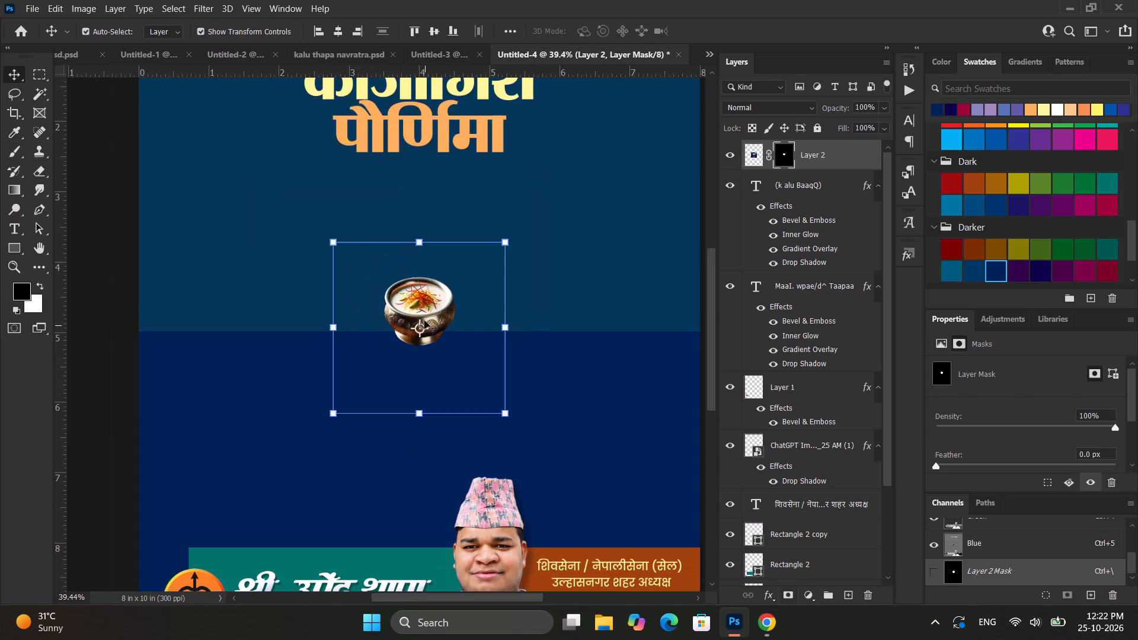
Scale the masked kheer bowl layer up to about 156% around its centre in the middle of the poster.
{"action": "left_click_drag", "start_coordinate": [425, 306], "coordinate": [424, 315], "text": "shift"}
{"action": "scroll", "coordinate": [424, 312], "scroll_direction": "down", "scroll_amount": 5, "text": "alt"}
{"action": "left_click_drag", "start_coordinate": [441, 281], "coordinate": [467, 238], "text": "alt"}
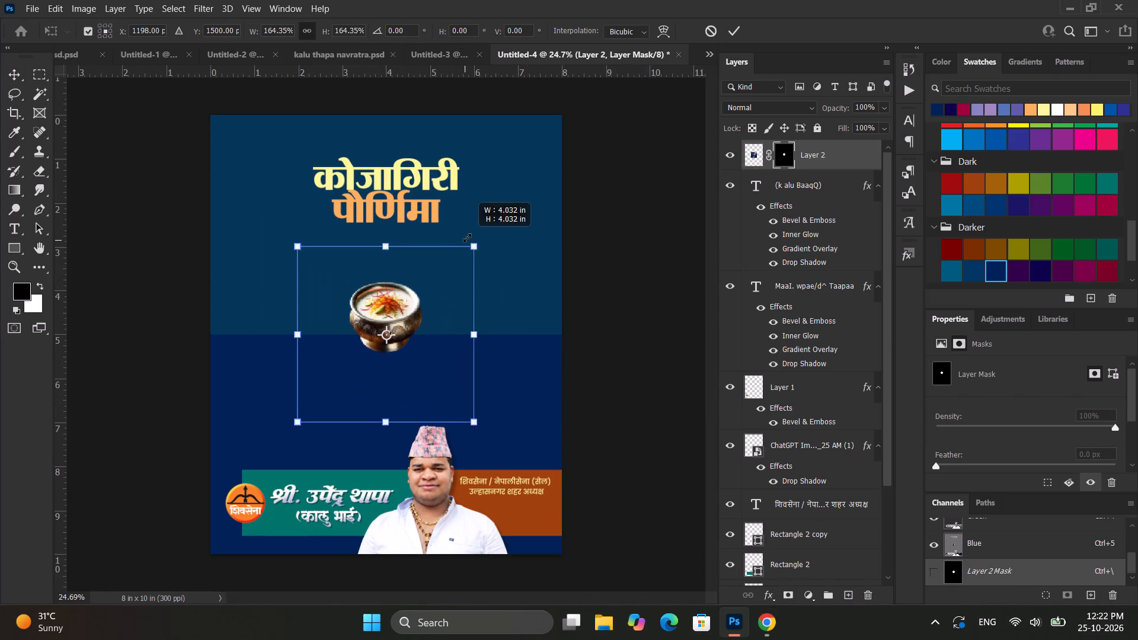
{"action": "left_click_drag", "start_coordinate": [467, 238], "coordinate": [475, 222], "text": "alt"}
{"action": "left_click", "coordinate": [401, 300], "text": "shift"}
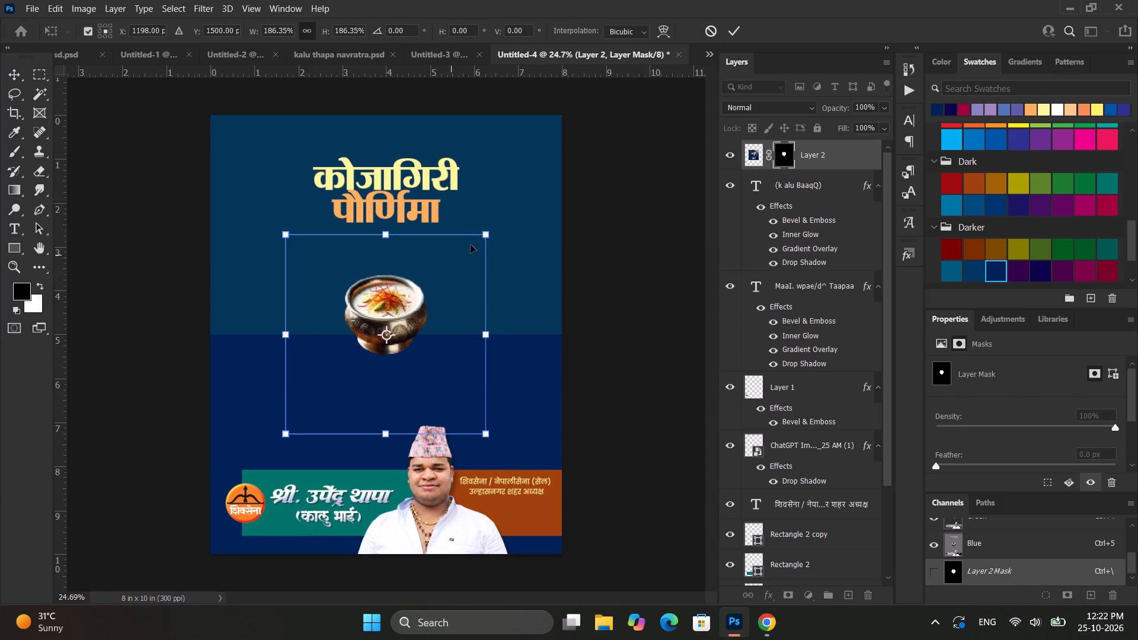
{"action": "left_click_drag", "start_coordinate": [488, 232], "coordinate": [472, 249], "text": "alt"}
{"action": "left_click", "coordinate": [736, 35]}
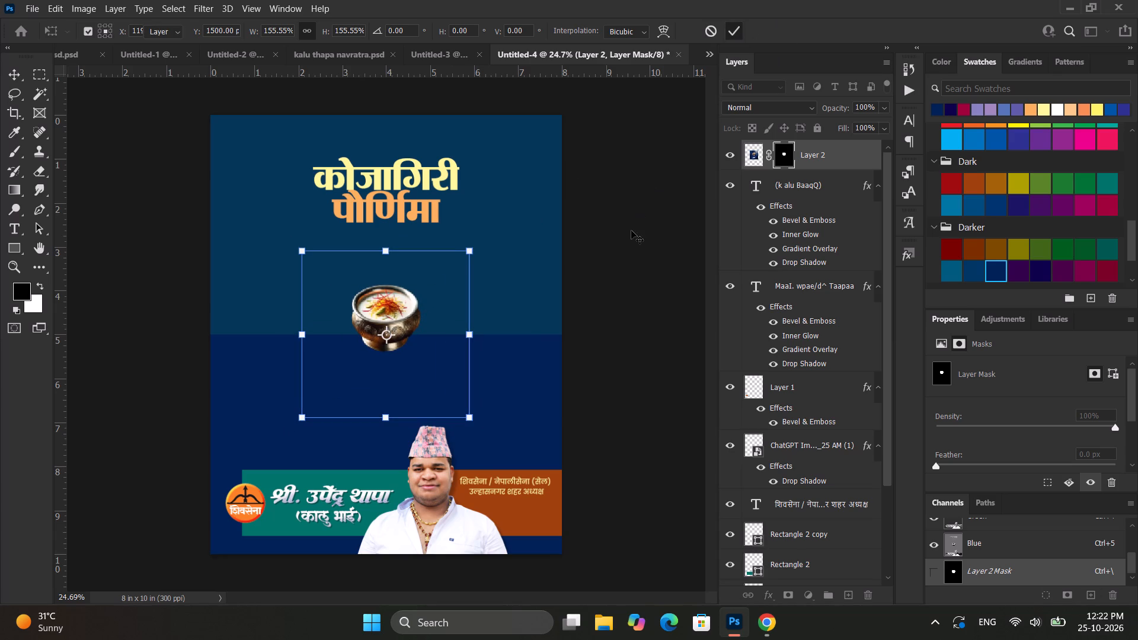
{"action": "left_click", "coordinate": [631, 231]}
Move the linked two-line title कोजागिरी पौर्णिमा up so its Y position is about 0.62 in.
{"action": "scroll", "coordinate": [387, 299], "scroll_direction": "up", "scroll_amount": 3, "text": "alt"}
{"action": "scroll", "coordinate": [387, 299], "scroll_direction": "down", "scroll_amount": 4, "text": "alt"}
{"action": "left_click", "coordinate": [410, 181]}
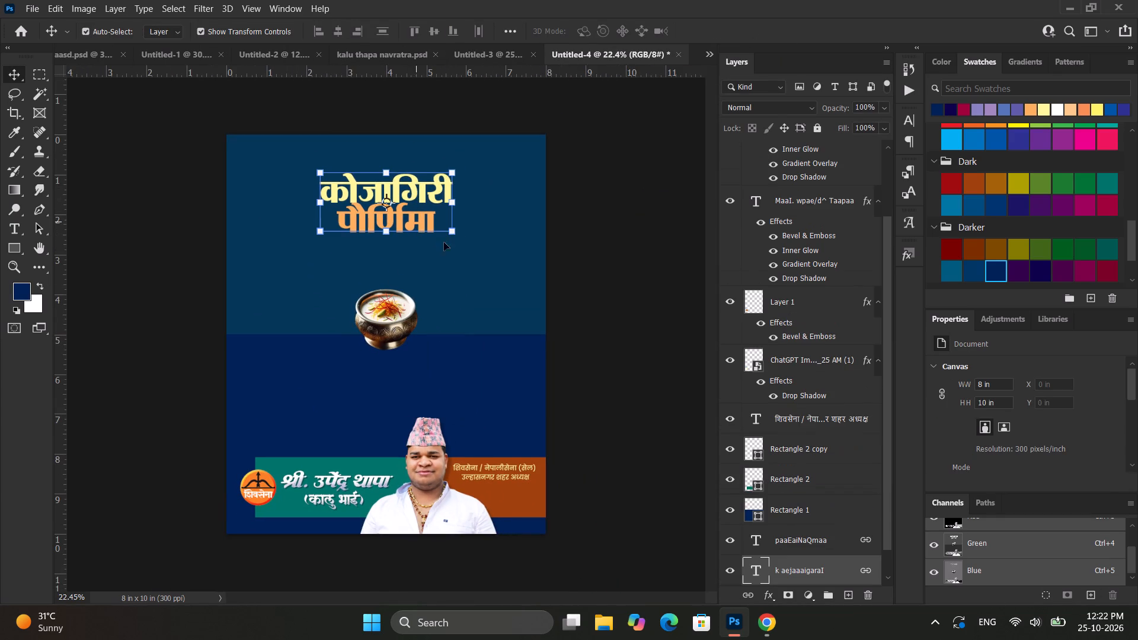
{"action": "left_click_drag", "start_coordinate": [426, 202], "coordinate": [426, 189], "text": "shift"}
{"action": "left_click", "coordinate": [598, 186]}
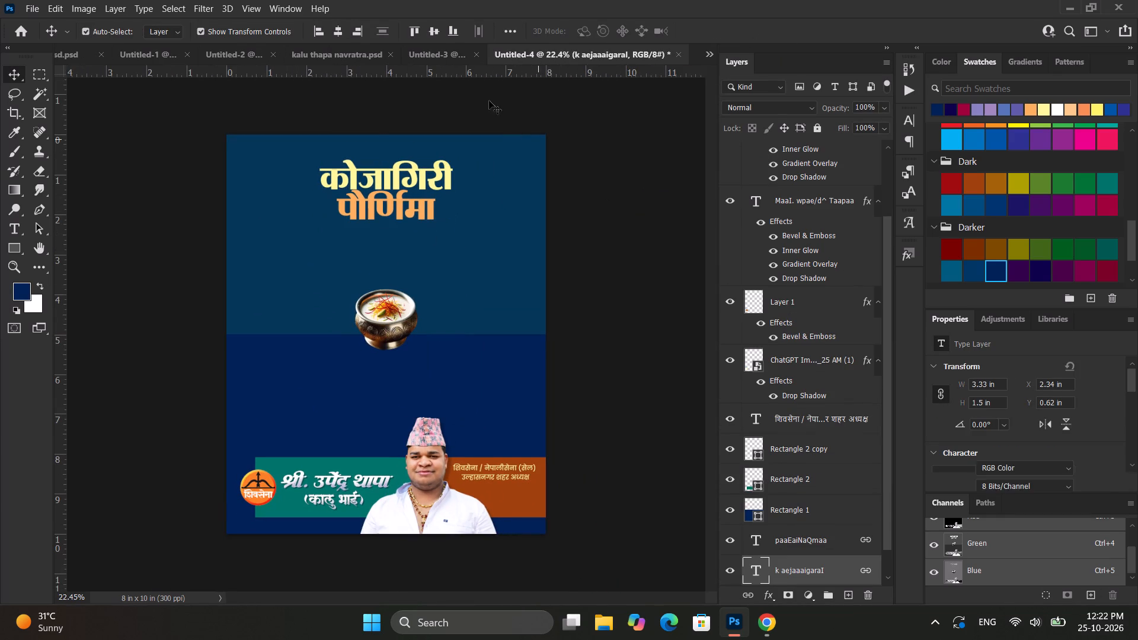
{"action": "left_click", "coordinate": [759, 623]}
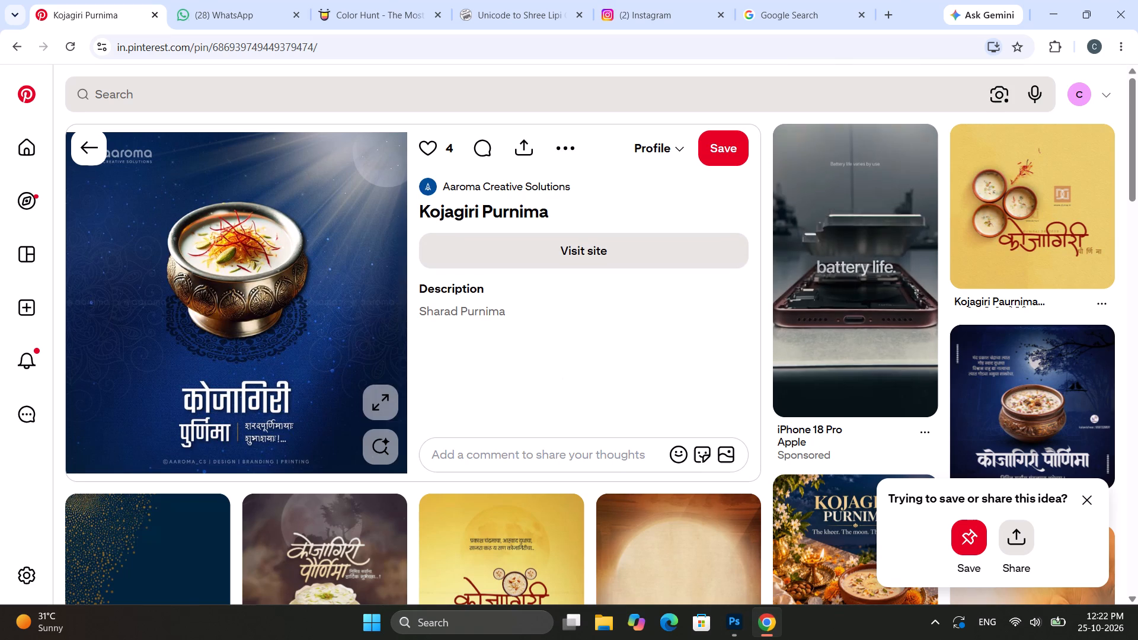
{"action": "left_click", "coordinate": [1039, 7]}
Recolour the title word पौर्णिमा, trying the pastel yellow and peach swatches and settling on pastel yellow-green.
{"action": "scroll", "coordinate": [327, 292], "scroll_direction": "up", "scroll_amount": 3, "text": "alt"}
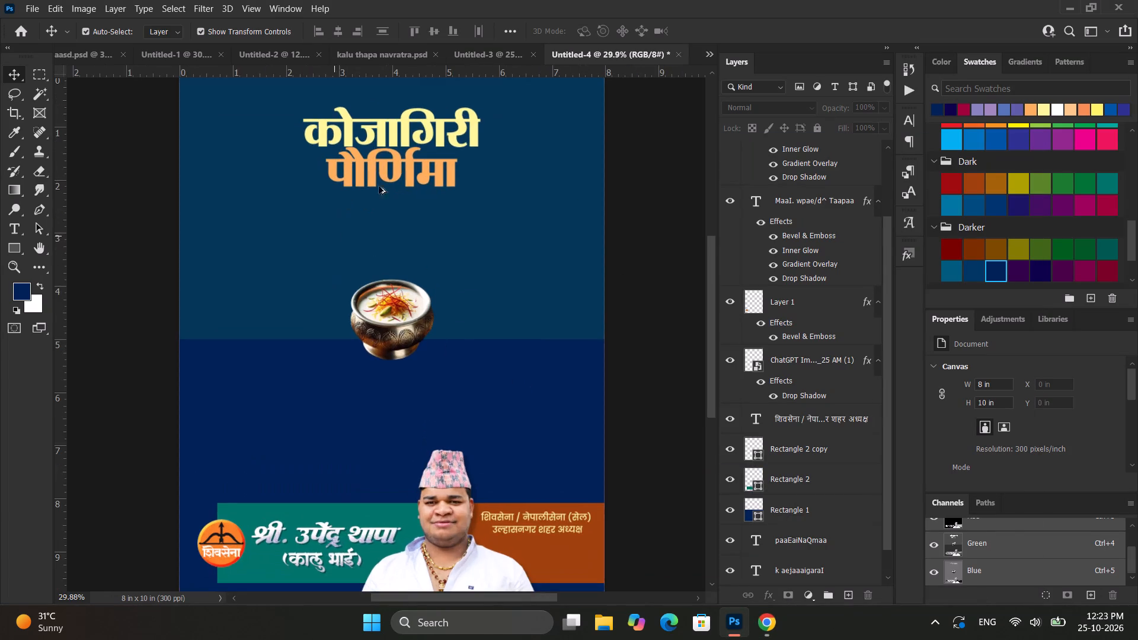
{"action": "scroll", "coordinate": [385, 178], "scroll_direction": "up", "scroll_amount": 2, "text": "alt"}
{"action": "left_click", "coordinate": [388, 175]}
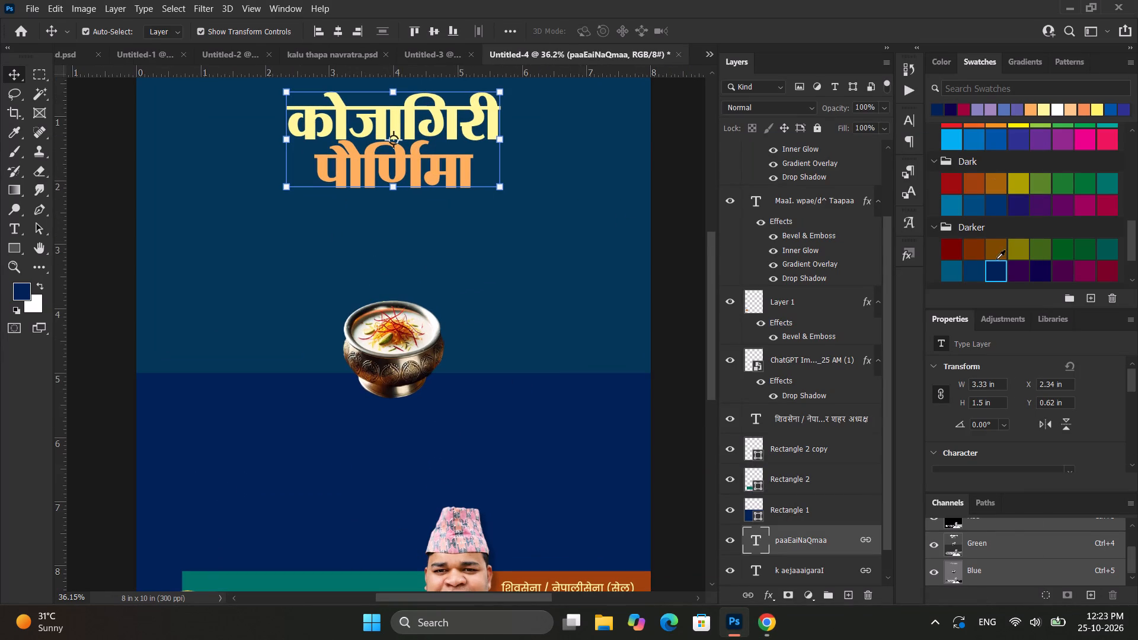
{"action": "scroll", "coordinate": [989, 178], "scroll_direction": "up", "scroll_amount": 16}
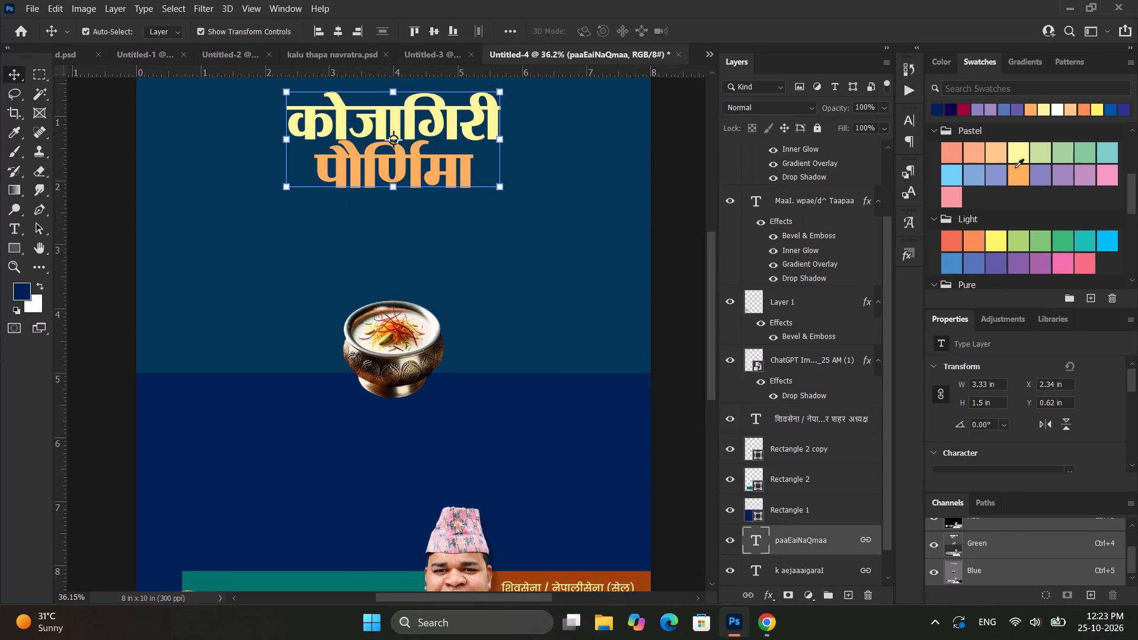
{"action": "left_click", "coordinate": [1024, 156]}
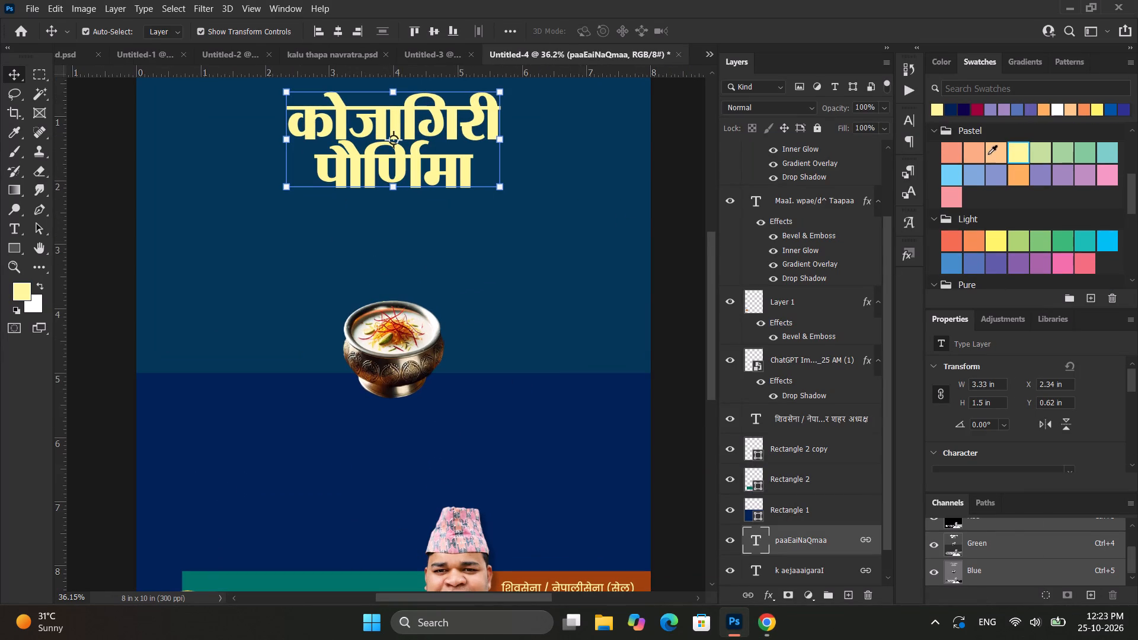
{"action": "left_click", "coordinate": [996, 145]}
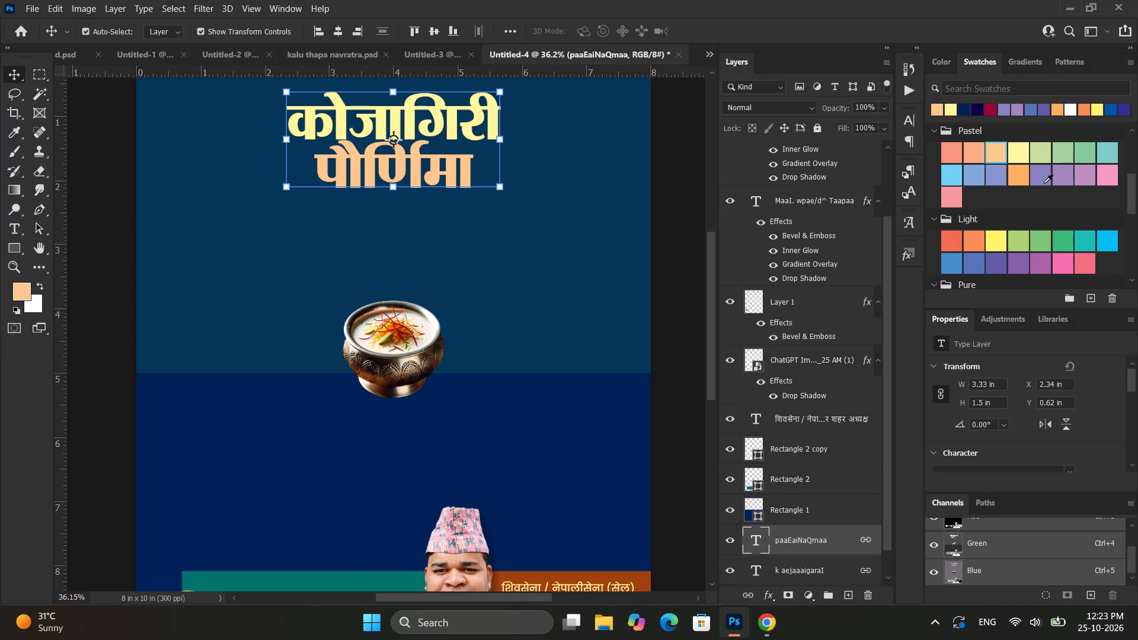
{"action": "left_click", "coordinate": [1043, 155]}
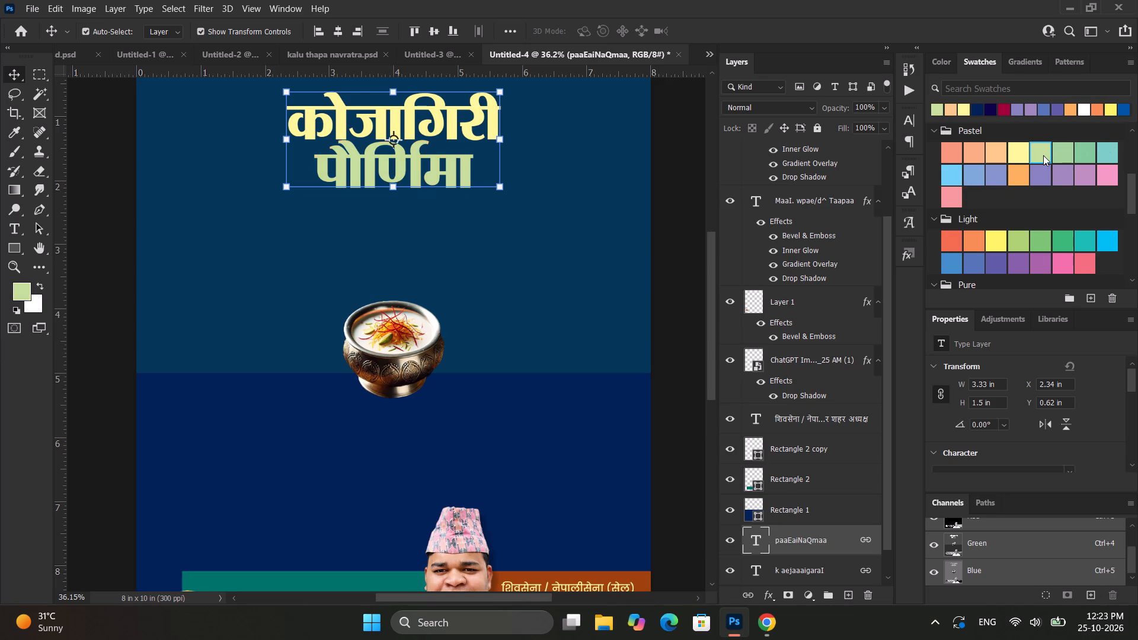
{"action": "scroll", "coordinate": [664, 236], "scroll_direction": "down", "scroll_amount": 5, "text": "alt"}
{"action": "left_click", "coordinate": [633, 245]}
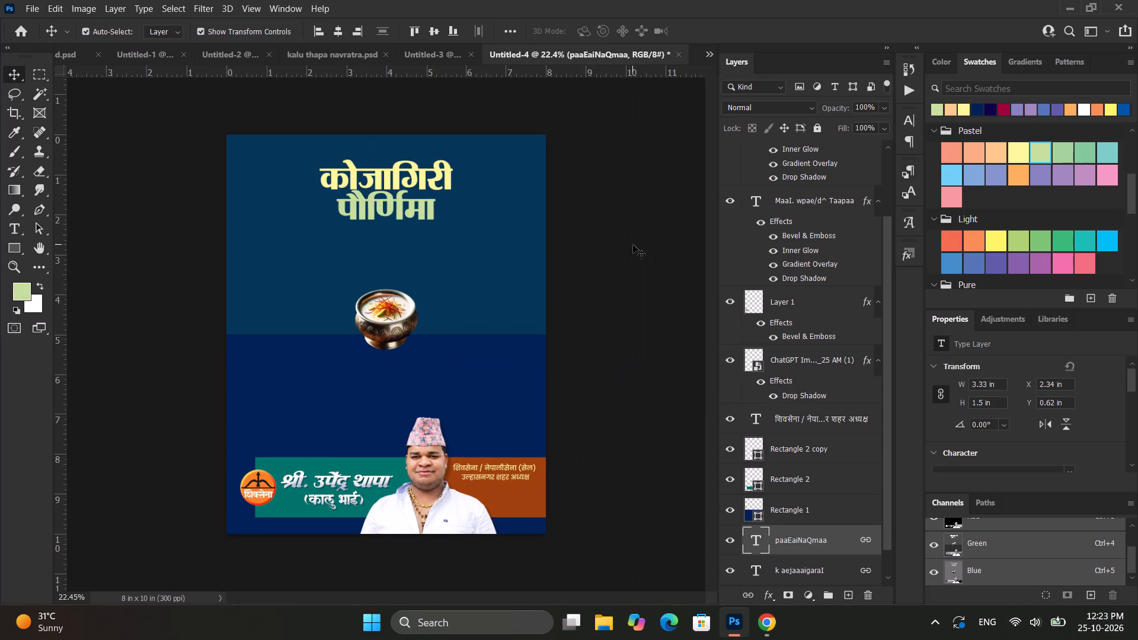
Examine the recoloured title and the kheer bowl up close and against the whole poster.
{"action": "scroll", "coordinate": [405, 264], "scroll_direction": "up", "scroll_amount": 9, "text": "alt"}
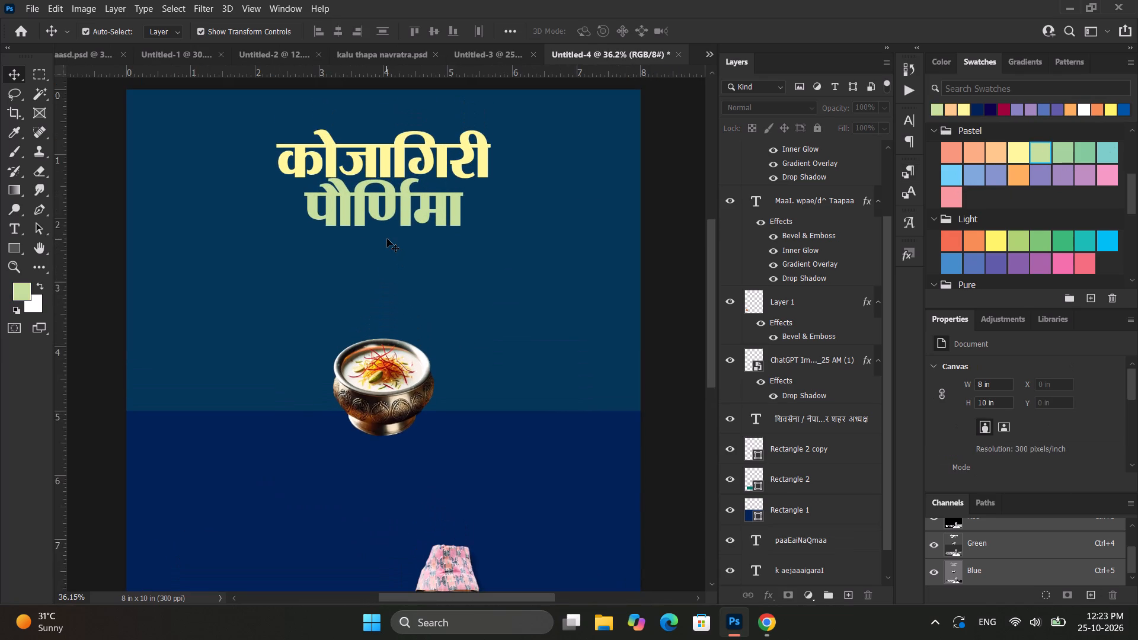
{"action": "scroll", "coordinate": [387, 239], "scroll_direction": "up", "scroll_amount": 1}
{"action": "scroll", "coordinate": [387, 239], "scroll_direction": "up", "scroll_amount": 2, "text": "alt"}
{"action": "scroll", "coordinate": [387, 239], "scroll_direction": "down", "scroll_amount": 4, "text": "alt"}
{"action": "scroll", "coordinate": [463, 191], "scroll_direction": "down", "scroll_amount": 3}
{"action": "scroll", "coordinate": [506, 127], "scroll_direction": "down", "scroll_amount": 3}
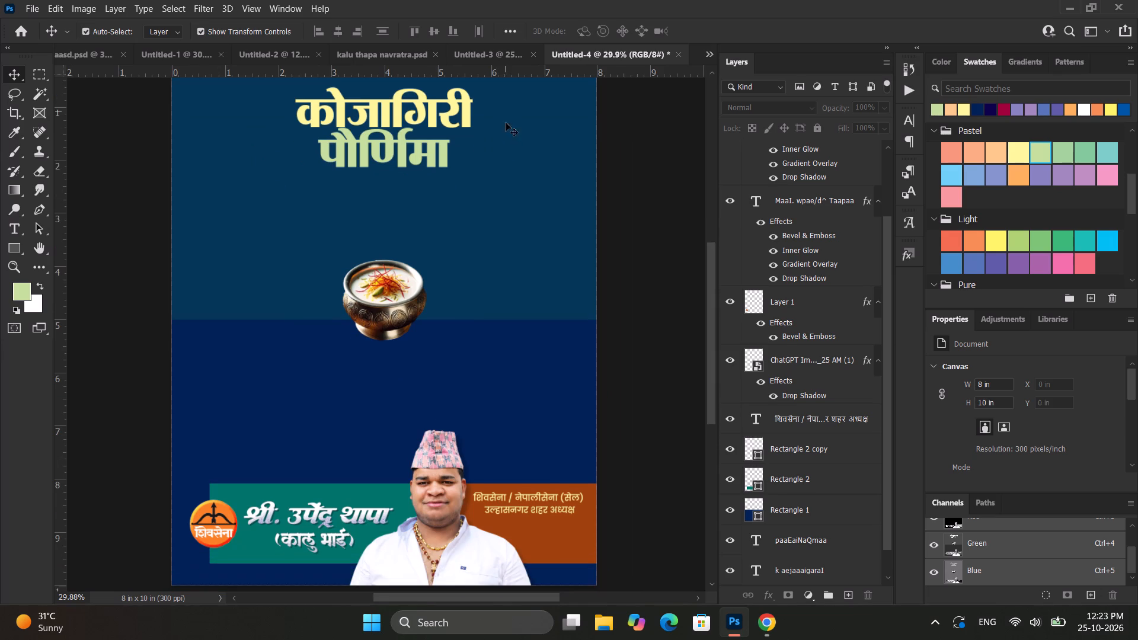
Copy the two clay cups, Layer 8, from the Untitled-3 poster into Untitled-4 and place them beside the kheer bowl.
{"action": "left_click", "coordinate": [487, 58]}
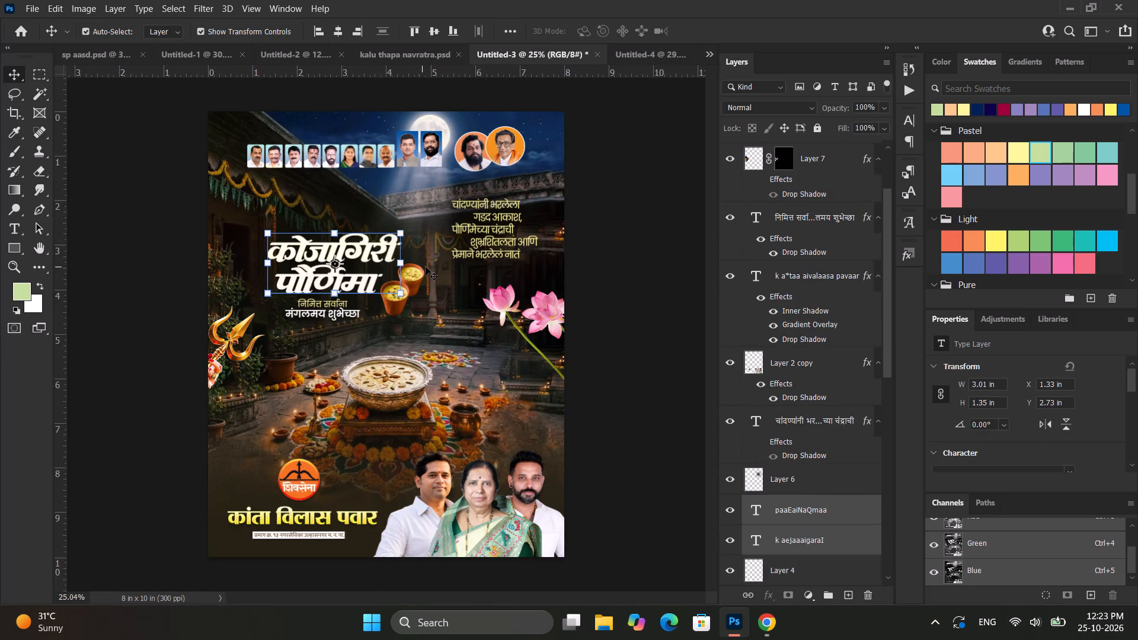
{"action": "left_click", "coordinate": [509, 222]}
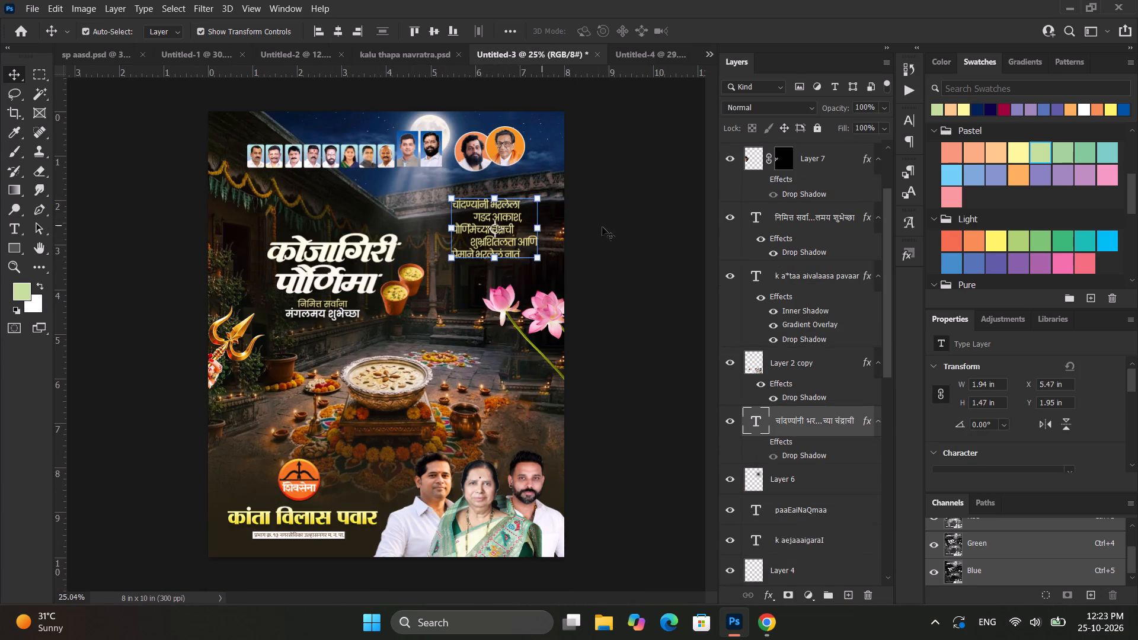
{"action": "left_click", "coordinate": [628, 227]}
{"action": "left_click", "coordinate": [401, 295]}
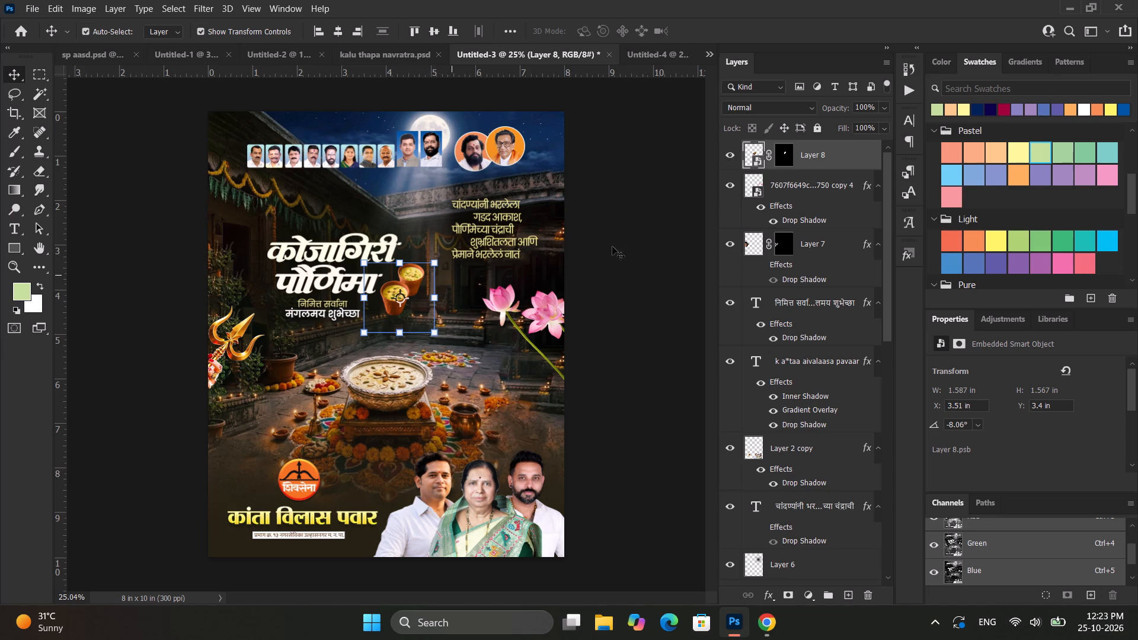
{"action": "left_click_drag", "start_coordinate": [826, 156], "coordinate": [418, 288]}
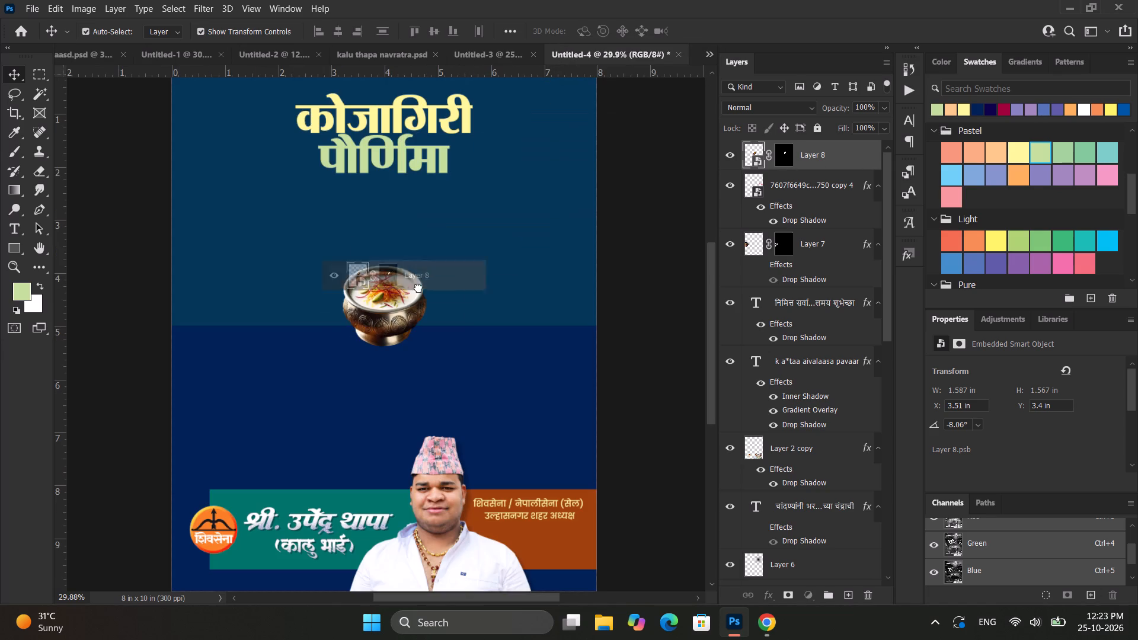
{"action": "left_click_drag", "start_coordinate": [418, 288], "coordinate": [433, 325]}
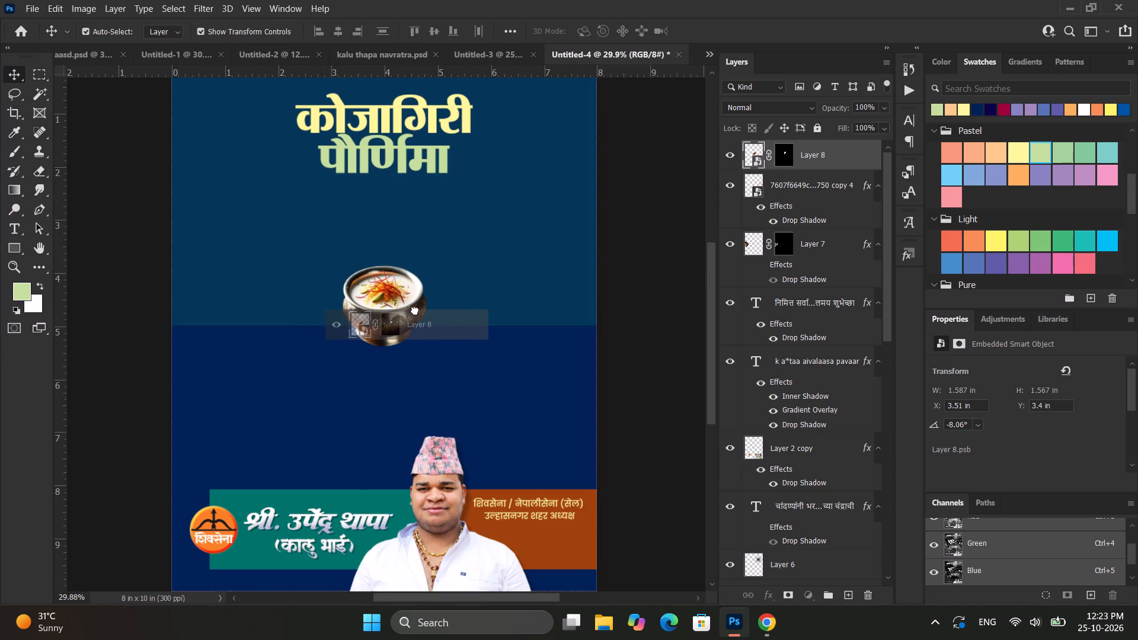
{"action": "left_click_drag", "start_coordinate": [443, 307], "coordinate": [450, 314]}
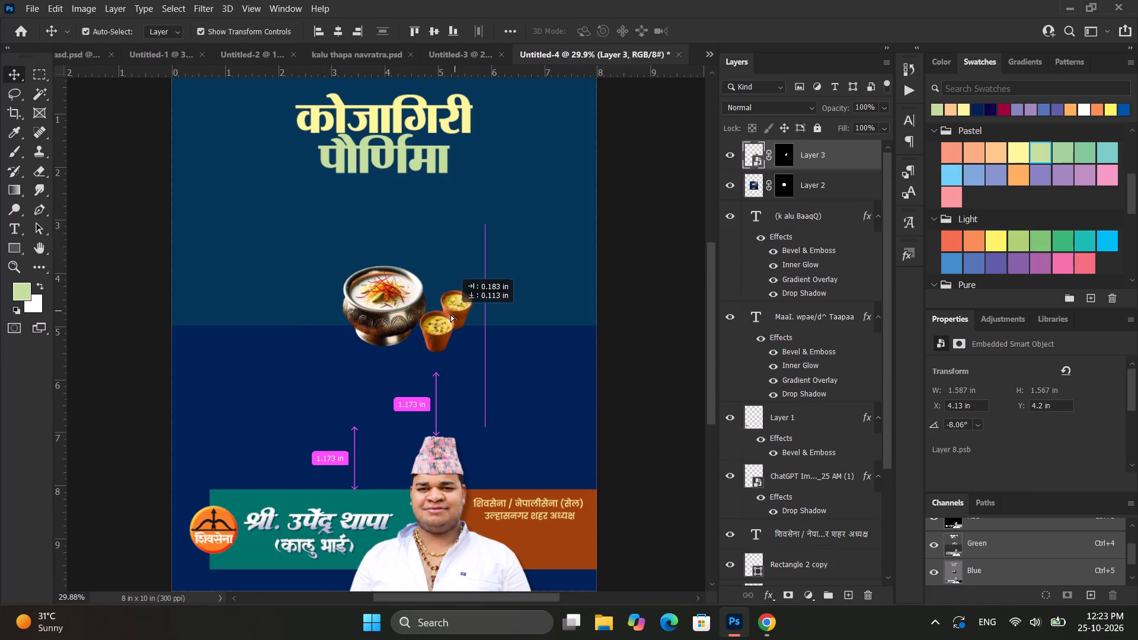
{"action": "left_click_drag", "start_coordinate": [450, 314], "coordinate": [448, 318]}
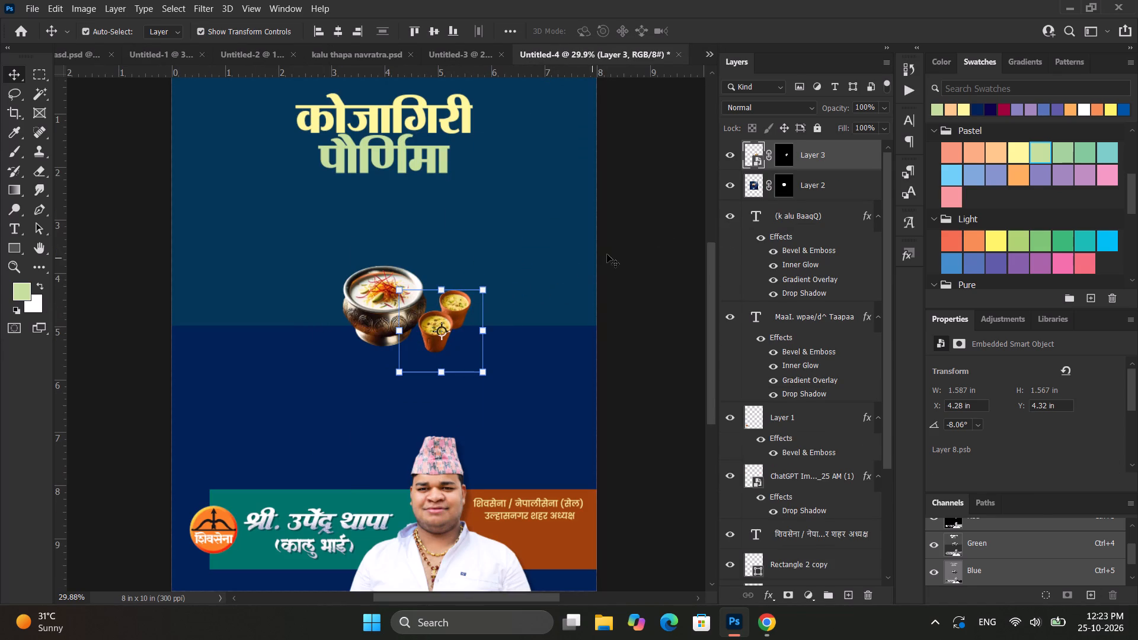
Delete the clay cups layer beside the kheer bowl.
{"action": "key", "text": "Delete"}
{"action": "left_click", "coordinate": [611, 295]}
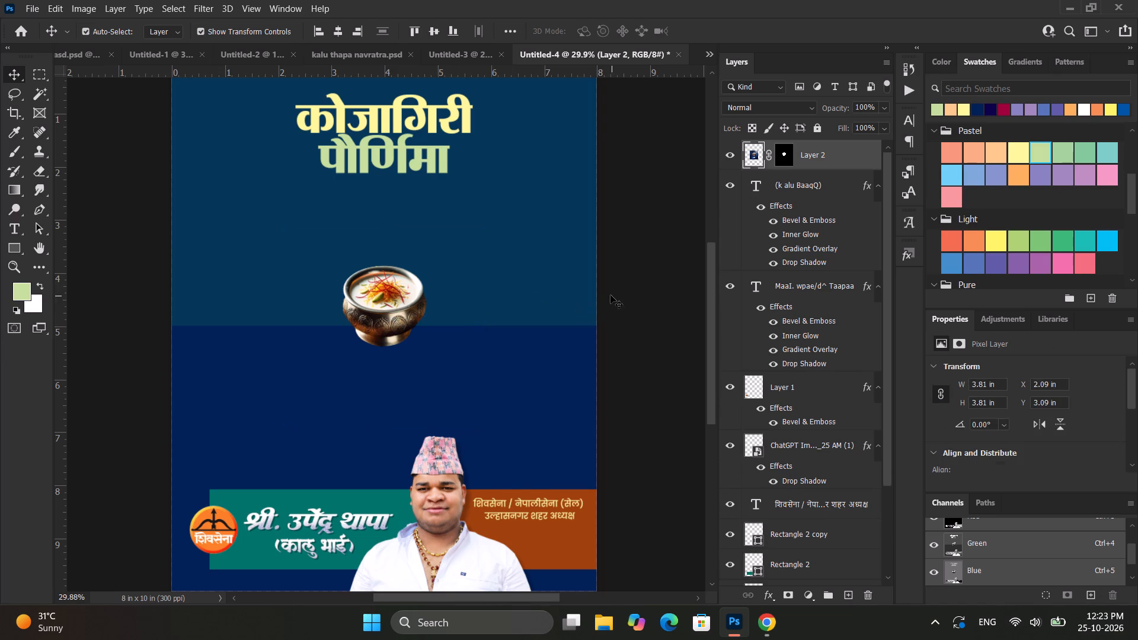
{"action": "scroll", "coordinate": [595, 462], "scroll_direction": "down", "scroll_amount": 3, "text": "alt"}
Switch to Chrome and search Pinterest for "shape png".
{"action": "left_click", "coordinate": [784, 631]}
{"action": "left_click", "coordinate": [767, 617]}
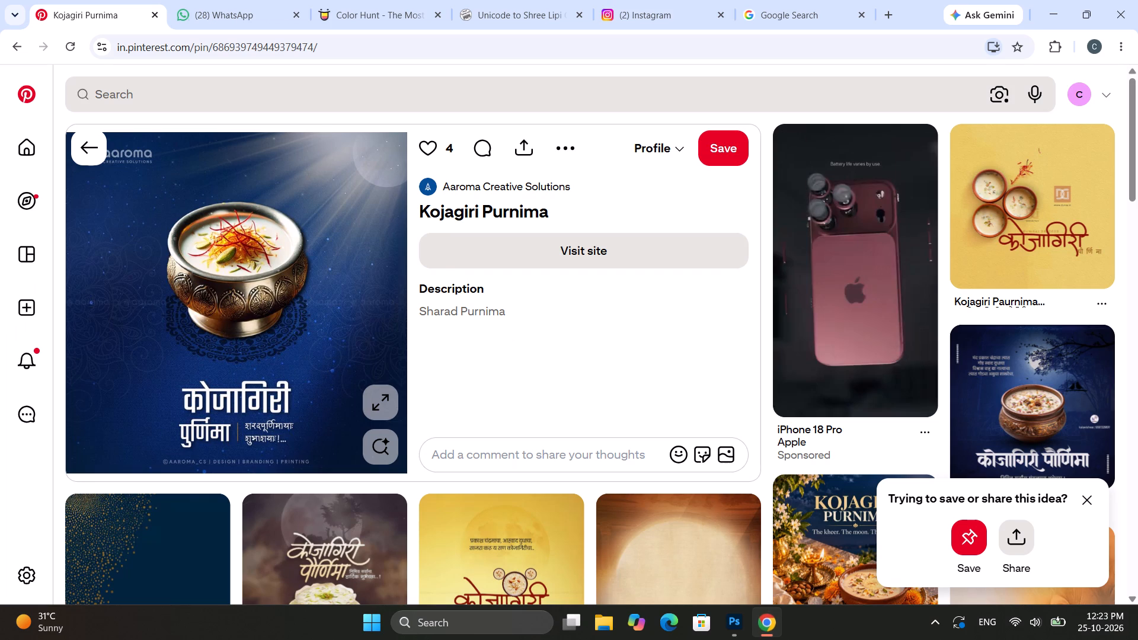
{"action": "left_click", "coordinate": [290, 98]}
{"action": "type", "text": "shape"}
{"action": "key", "text": "space"}
{"action": "type", "text": "png"}
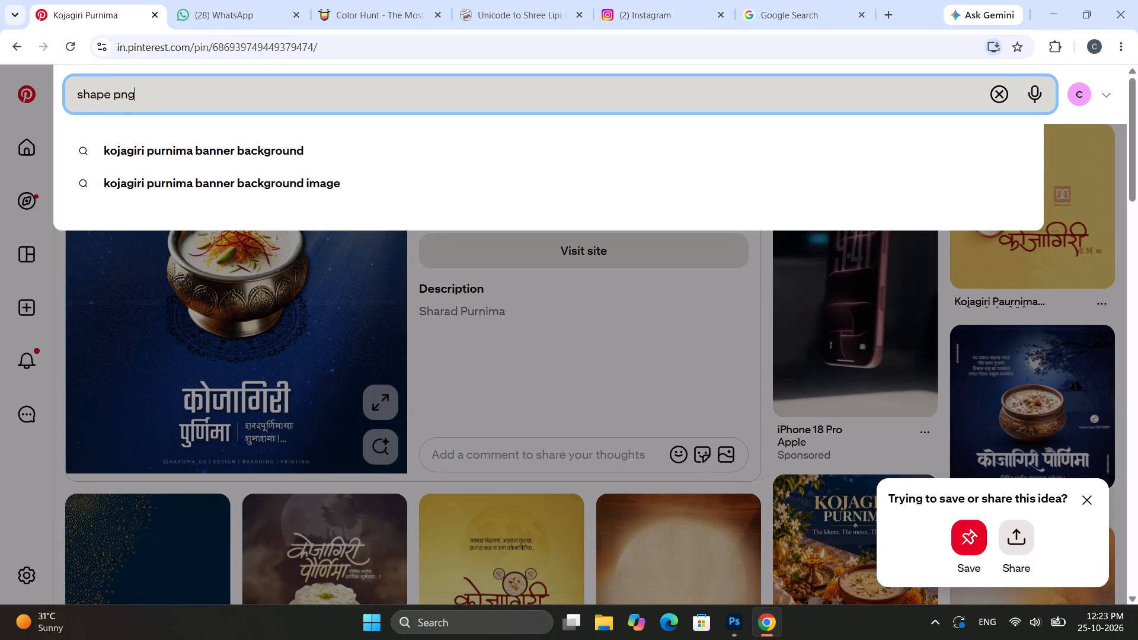
{"action": "key", "text": "Return"}
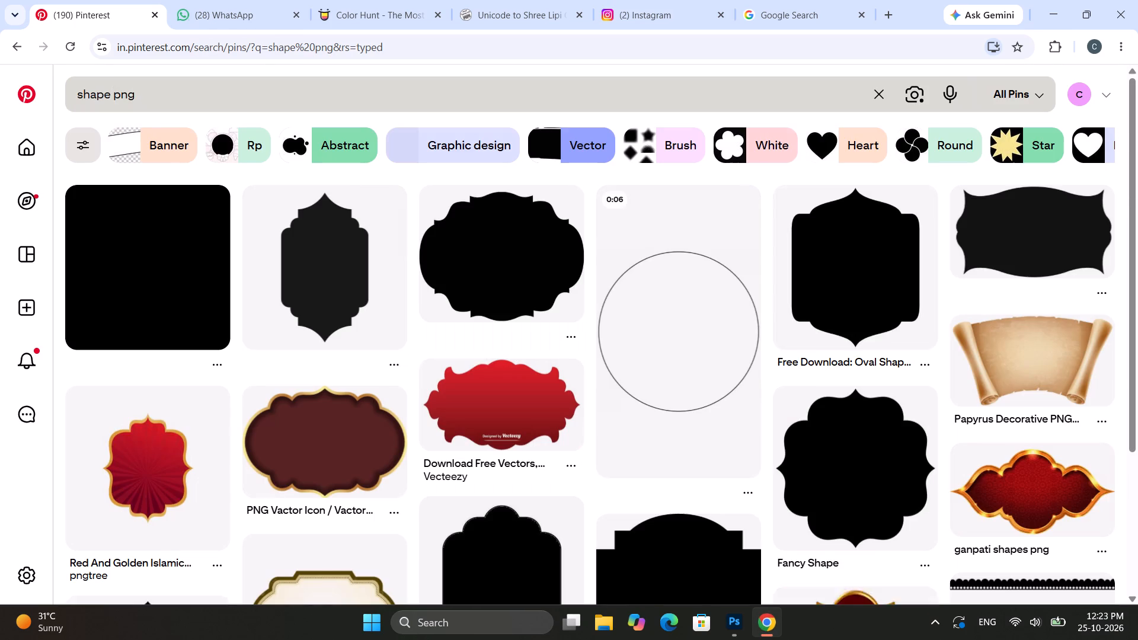
Look through the "shape png" results on Pinterest for a decorative shape suited to framing the kheer bowl.
{"action": "scroll", "coordinate": [546, 303], "scroll_direction": "down", "scroll_amount": 1}
{"action": "scroll", "coordinate": [868, 286], "scroll_direction": "up", "scroll_amount": 1}
{"action": "scroll", "coordinate": [844, 328], "scroll_direction": "down", "scroll_amount": 2}
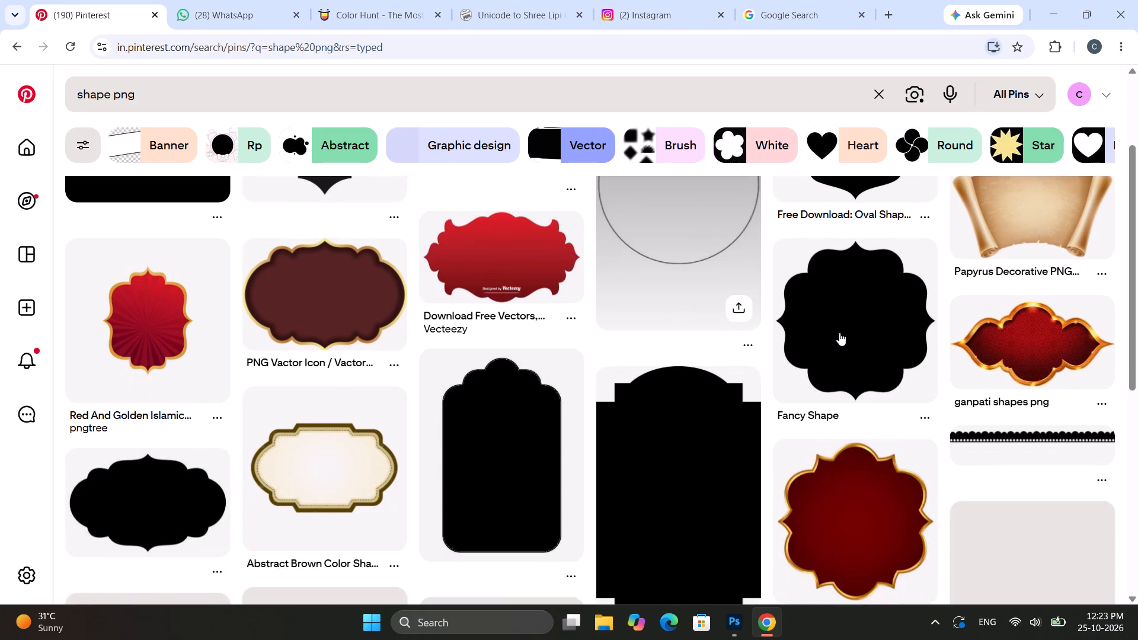
{"action": "scroll", "coordinate": [592, 392], "scroll_direction": "down", "scroll_amount": 2}
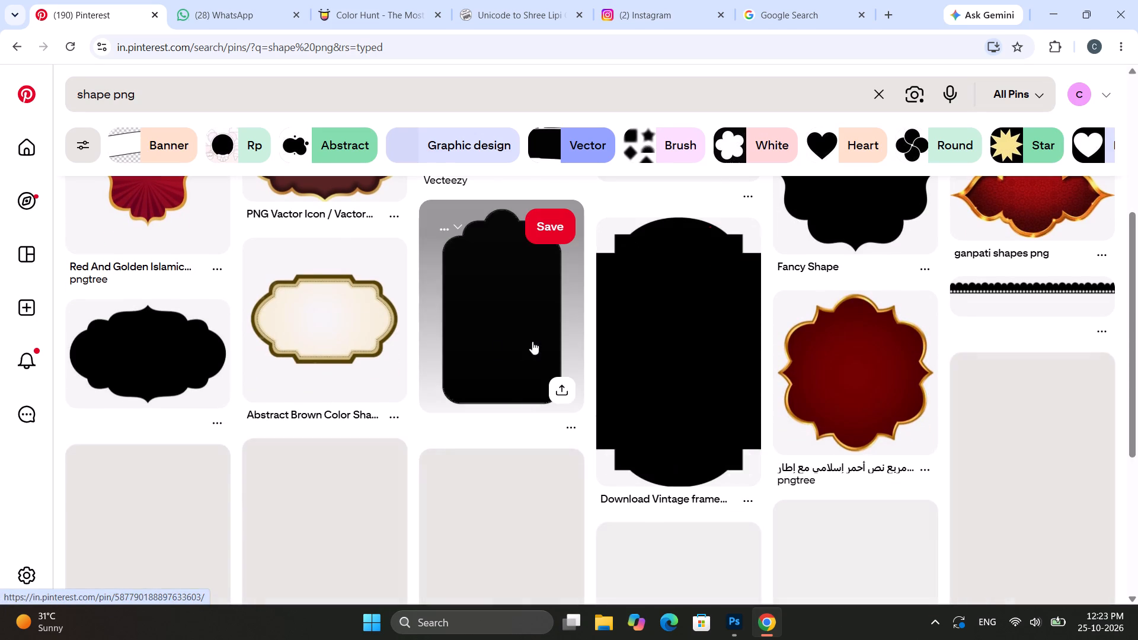
{"action": "scroll", "coordinate": [449, 351], "scroll_direction": "down", "scroll_amount": 1}
{"action": "scroll", "coordinate": [650, 314], "scroll_direction": "up", "scroll_amount": 1}
{"action": "scroll", "coordinate": [700, 322], "scroll_direction": "up", "scroll_amount": 2}
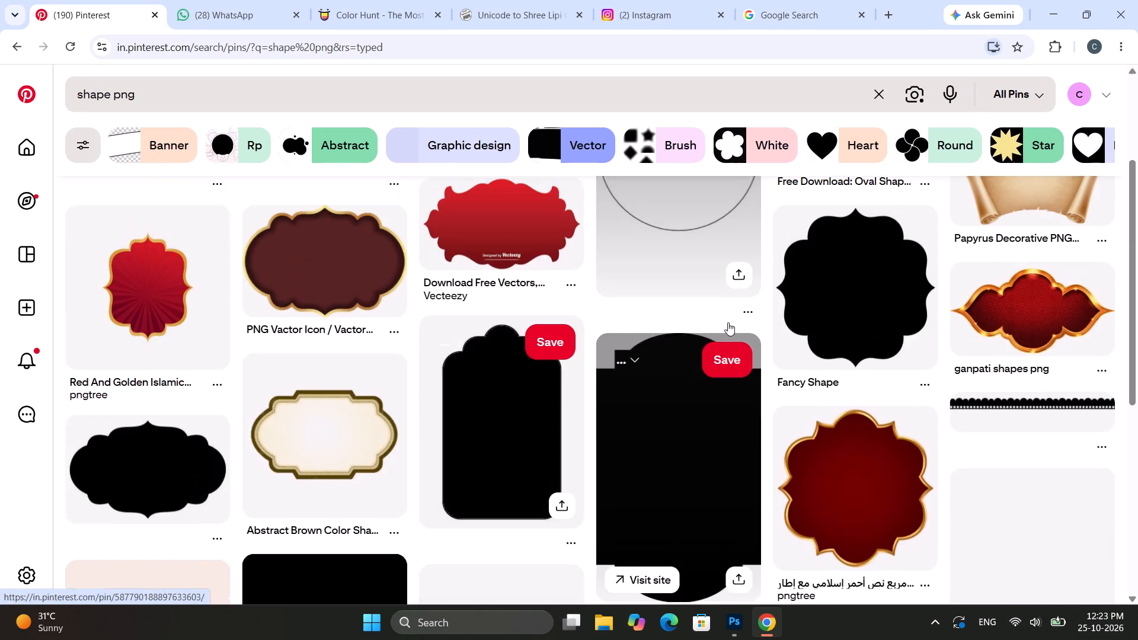
{"action": "scroll", "coordinate": [729, 322], "scroll_direction": "up", "scroll_amount": 2}
{"action": "scroll", "coordinate": [468, 371], "scroll_direction": "up", "scroll_amount": 3}
{"action": "scroll", "coordinate": [345, 300], "scroll_direction": "down", "scroll_amount": 1}
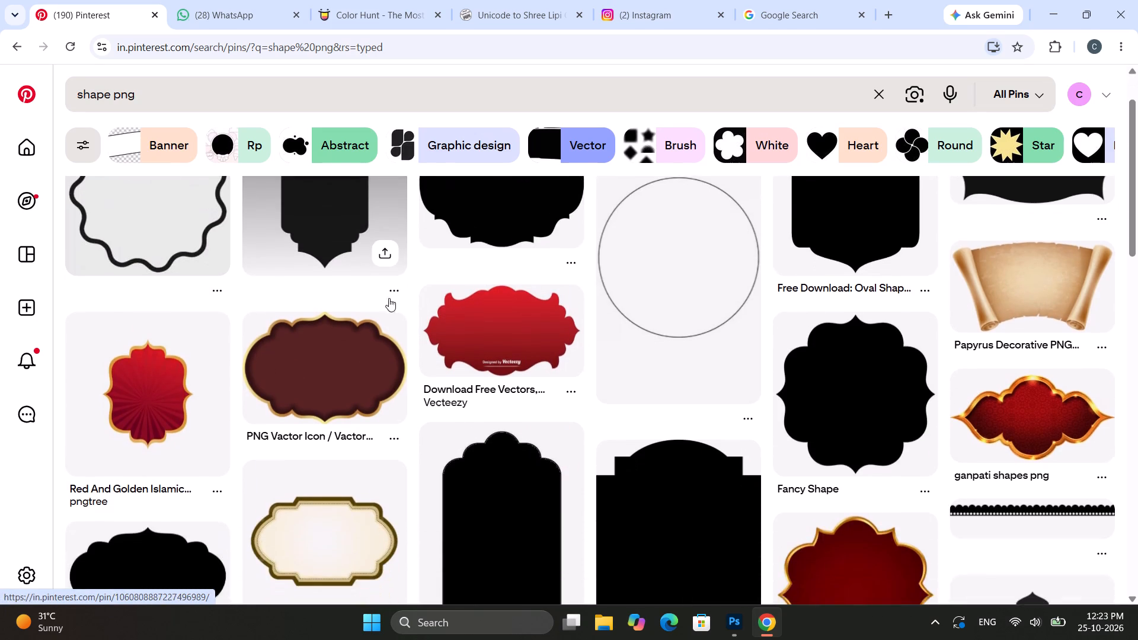
{"action": "scroll", "coordinate": [431, 289], "scroll_direction": "up", "scroll_amount": 1}
{"action": "scroll", "coordinate": [425, 295], "scroll_direction": "down", "scroll_amount": 3}
{"action": "scroll", "coordinate": [238, 318], "scroll_direction": "down", "scroll_amount": 5}
{"action": "scroll", "coordinate": [238, 319], "scroll_direction": "up", "scroll_amount": 2}
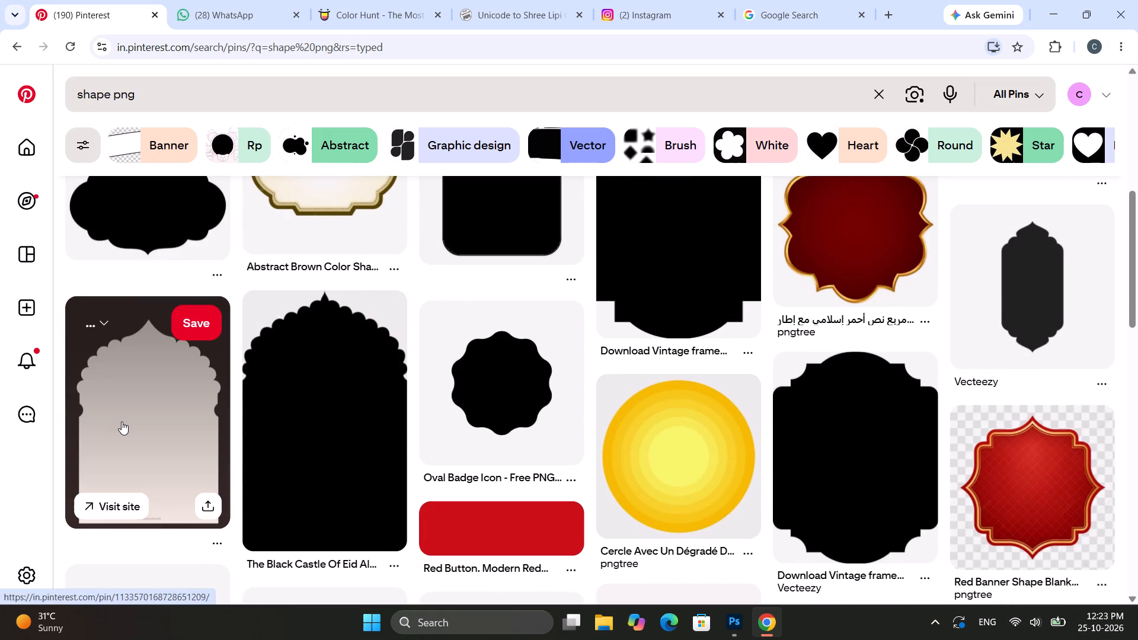
Copy the light scalloped arch image on a dark background from its Pinterest pin and paste it into Untitled-4.
{"action": "left_click", "coordinate": [122, 421]}
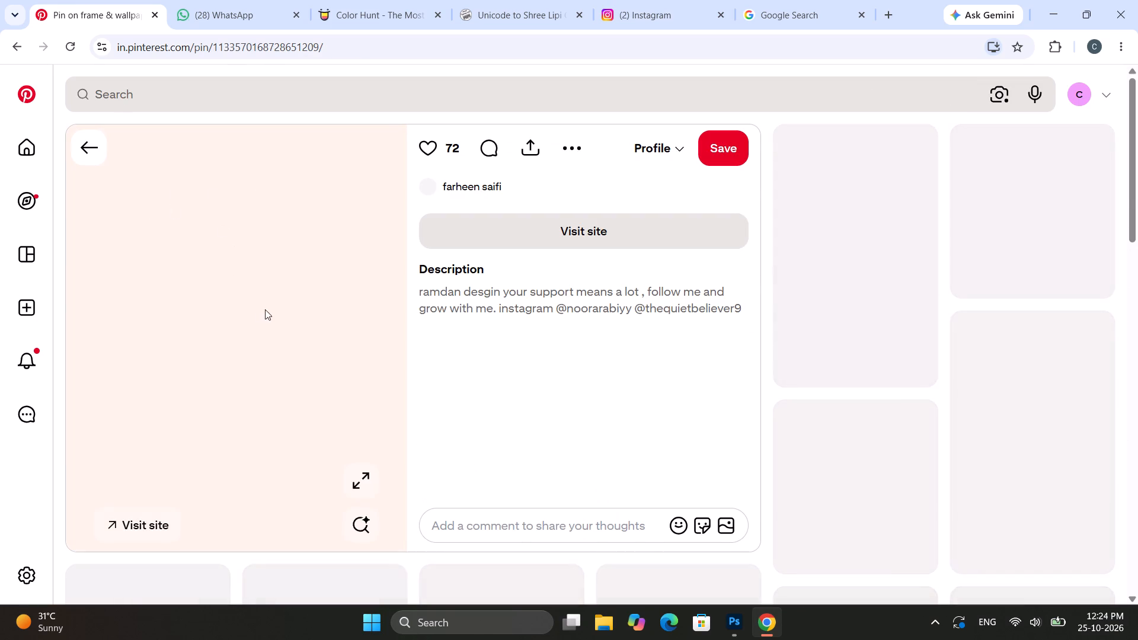
{"action": "right_click", "coordinate": [250, 297]}
{"action": "left_click", "coordinate": [319, 357]}
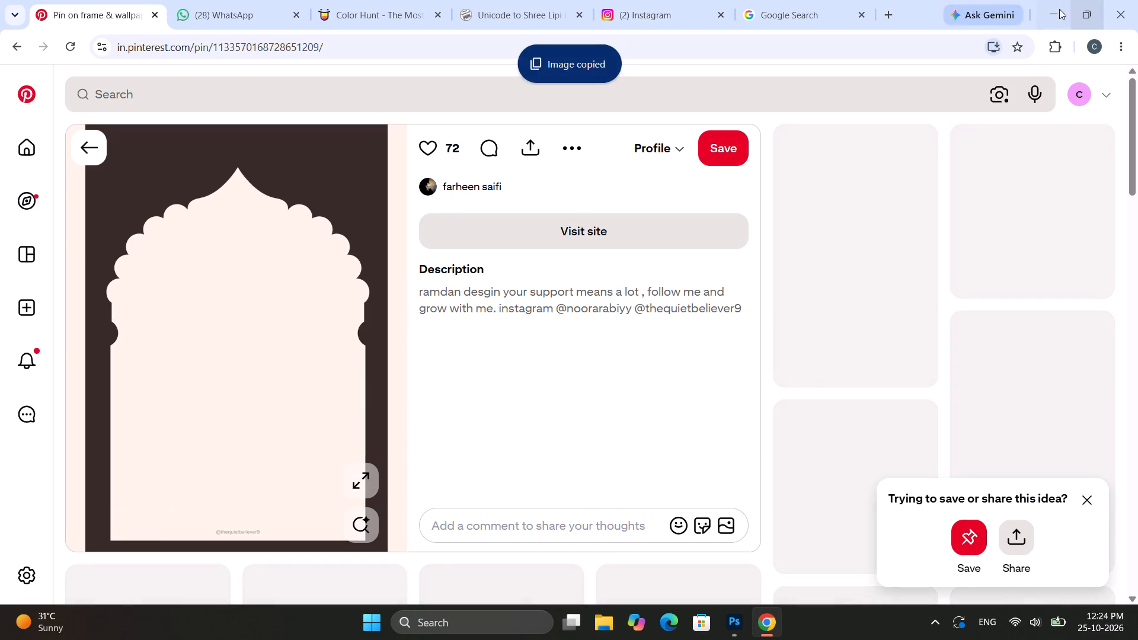
{"action": "left_click", "coordinate": [1057, 9]}
{"action": "key", "text": "ctrl+v"}
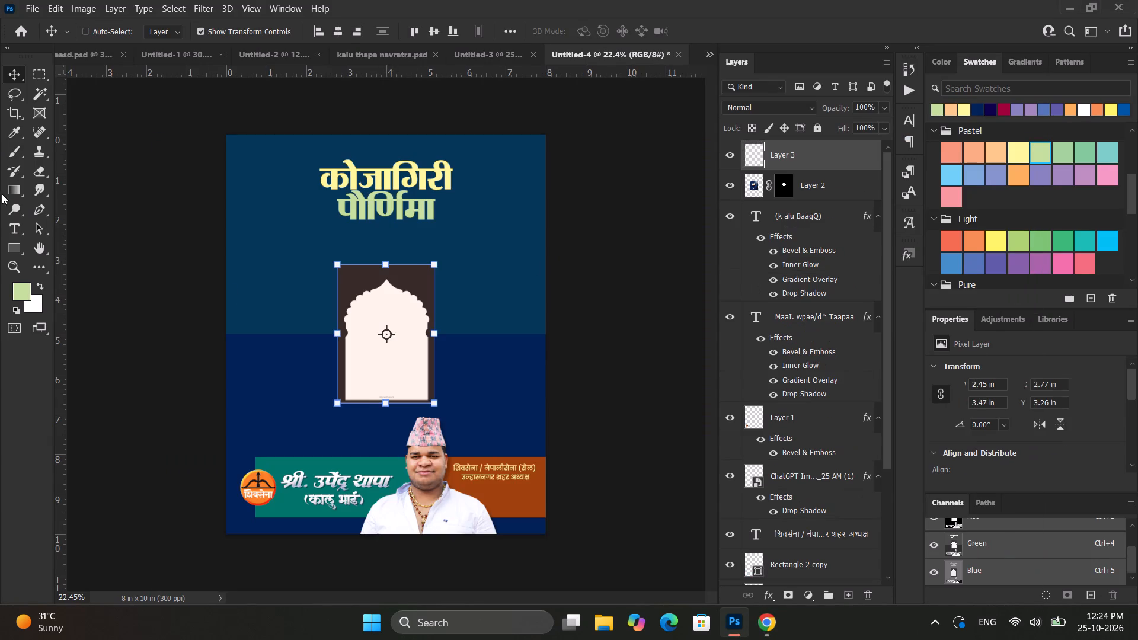
Remove the dark background around the pasted arch with the Magic Eraser tool.
{"action": "left_click", "coordinate": [39, 173]}
{"action": "right_click", "coordinate": [39, 173]}
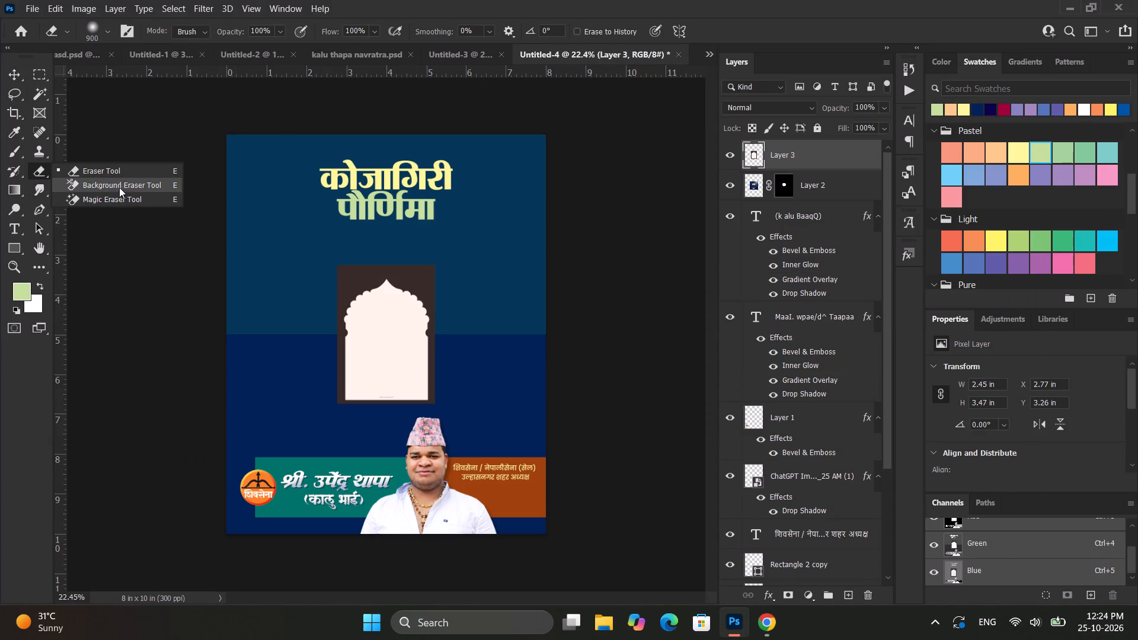
{"action": "left_click", "coordinate": [115, 195]}
{"action": "left_click", "coordinate": [368, 281]}
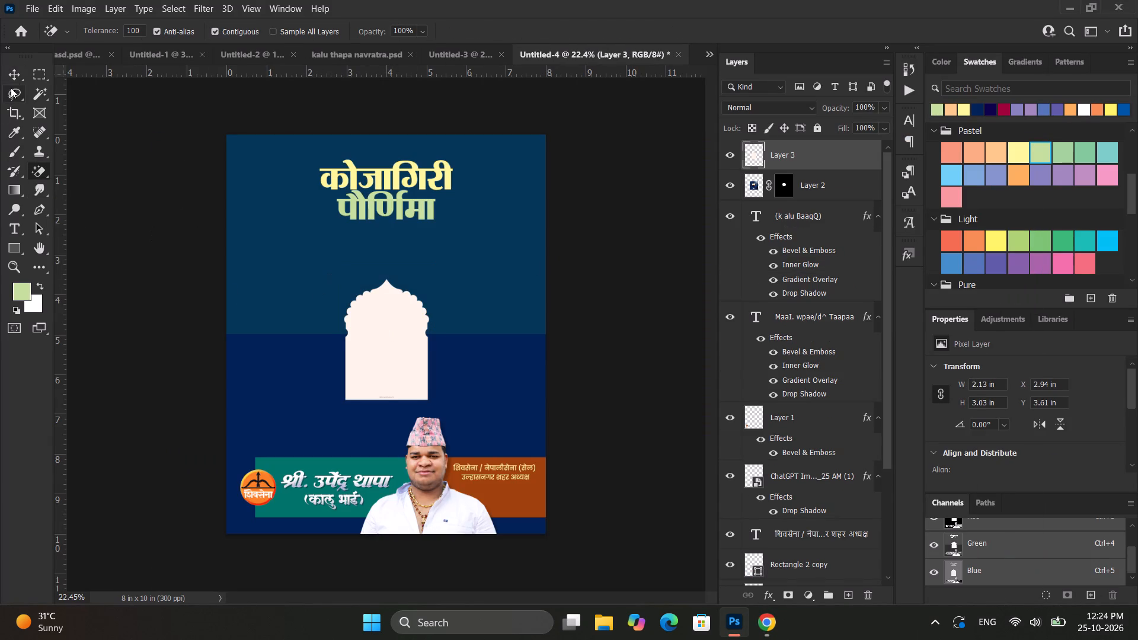
Move the arch up beneath the title and enlarge it to about 153%, centred on the poster.
{"action": "left_click", "coordinate": [12, 73]}
{"action": "left_click_drag", "start_coordinate": [393, 316], "coordinate": [391, 268], "text": "shift"}
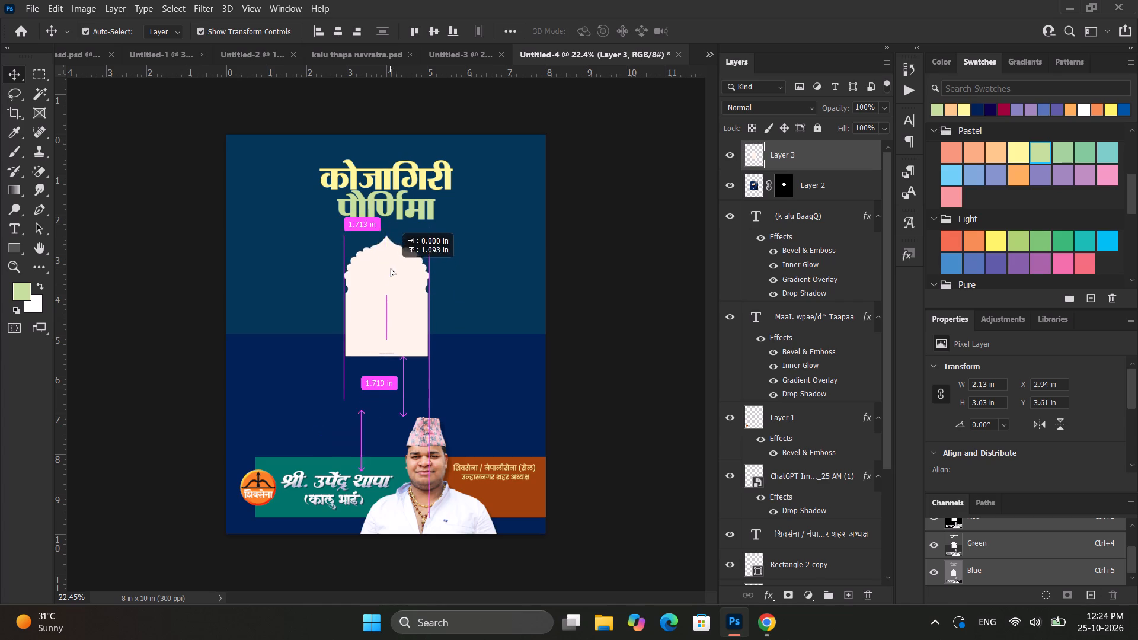
{"action": "left_click_drag", "start_coordinate": [391, 268], "coordinate": [388, 281], "text": "shift"}
{"action": "left_click_drag", "start_coordinate": [388, 277], "coordinate": [391, 268], "text": "shift"}
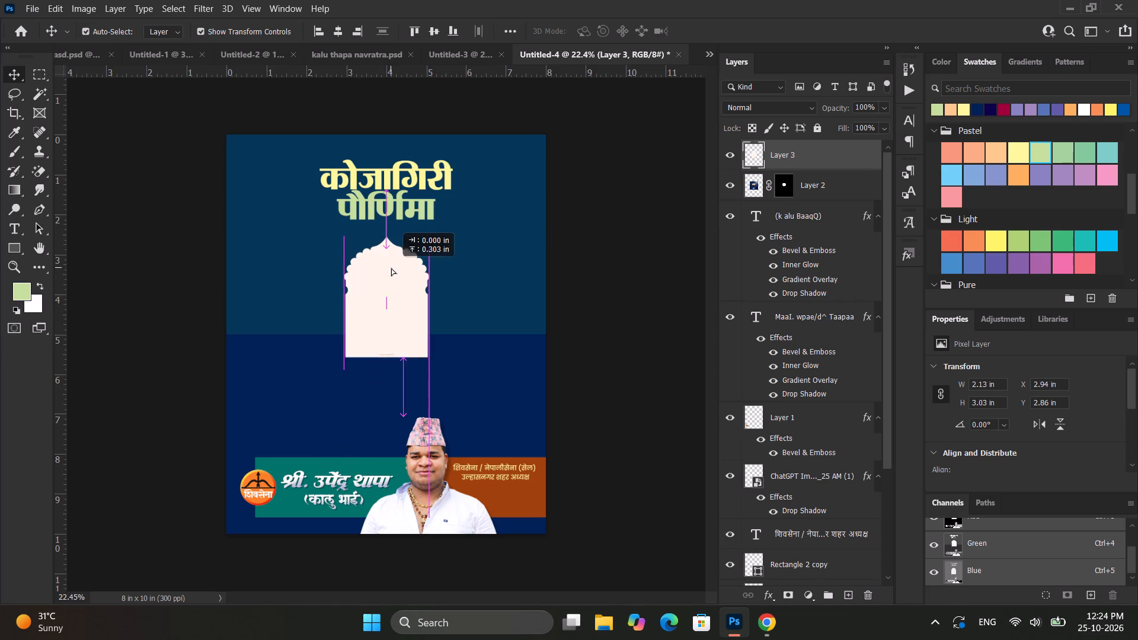
{"action": "left_click_drag", "start_coordinate": [437, 233], "coordinate": [472, 201], "text": "alt"}
{"action": "left_click_drag", "start_coordinate": [424, 232], "coordinate": [418, 252], "text": "shift"}
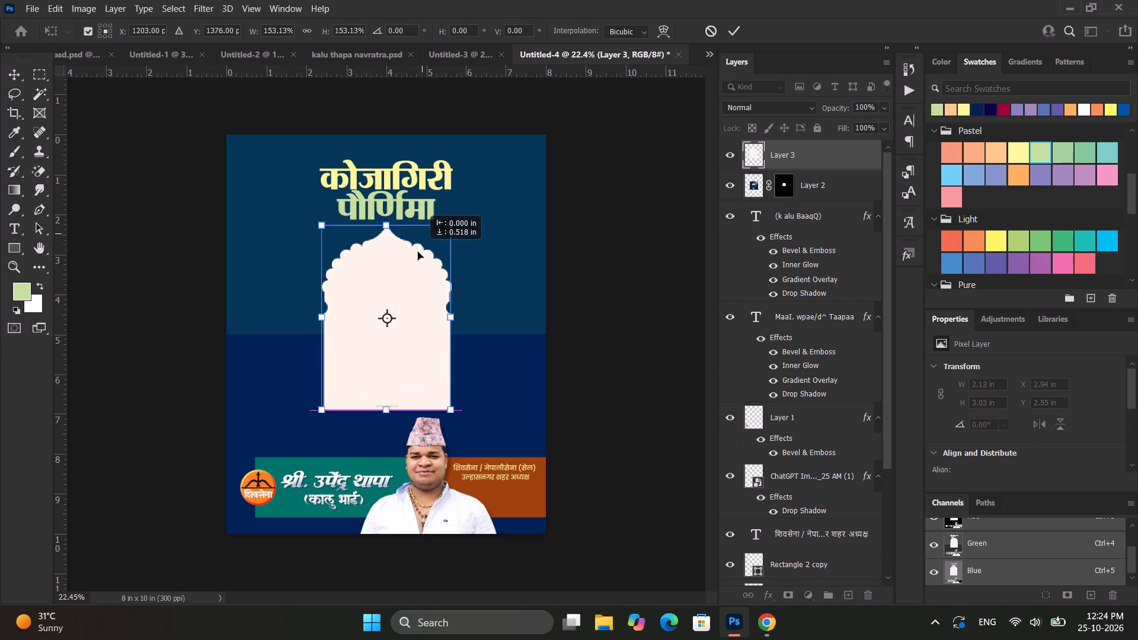
{"action": "left_click_drag", "start_coordinate": [418, 252], "coordinate": [420, 248], "text": "shift"}
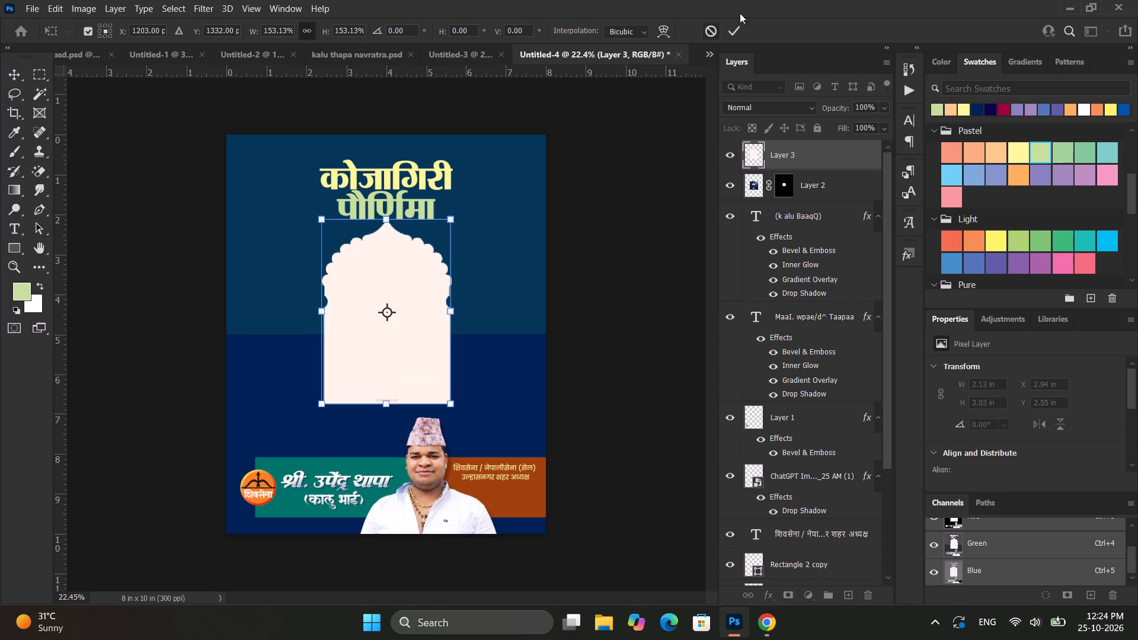
{"action": "left_click", "coordinate": [731, 27]}
{"action": "left_click", "coordinate": [637, 228]}
{"action": "left_click", "coordinate": [420, 286]}
{"action": "left_click_drag", "start_coordinate": [404, 269], "coordinate": [402, 277], "text": "shift"}
{"action": "left_click", "coordinate": [624, 219]}
{"action": "scroll", "coordinate": [415, 293], "scroll_direction": "up", "scroll_amount": 2, "text": "alt"}
{"action": "left_click", "coordinate": [407, 294]}
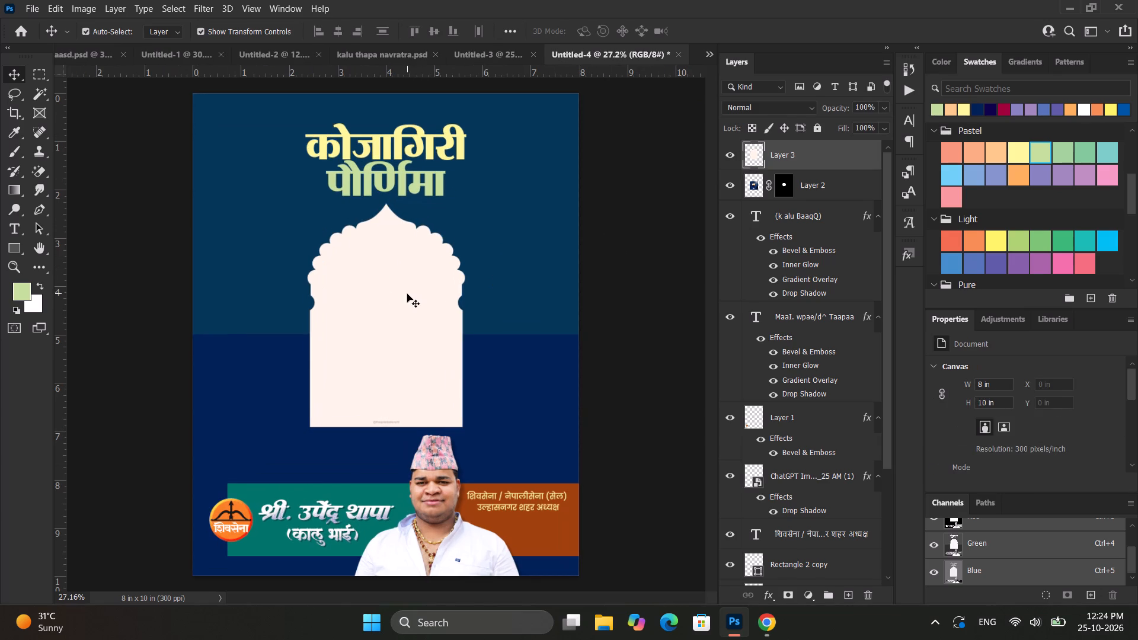
Move the arch, Layer 3, down the layer stack to sit directly below Rectangle 1, behind the kheer bowl.
{"action": "left_click_drag", "start_coordinate": [843, 157], "coordinate": [814, 565]}
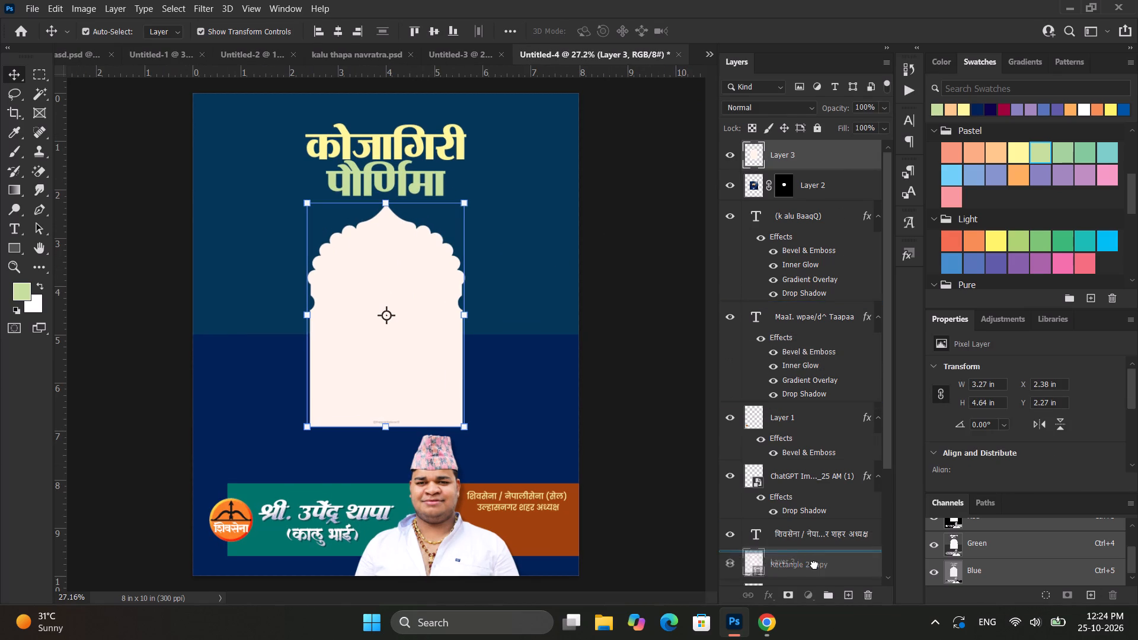
{"action": "left_click_drag", "start_coordinate": [814, 565], "coordinate": [816, 572]}
{"action": "scroll", "coordinate": [681, 390], "scroll_direction": "down", "scroll_amount": 4}
{"action": "scroll", "coordinate": [840, 430], "scroll_direction": "down", "scroll_amount": 4}
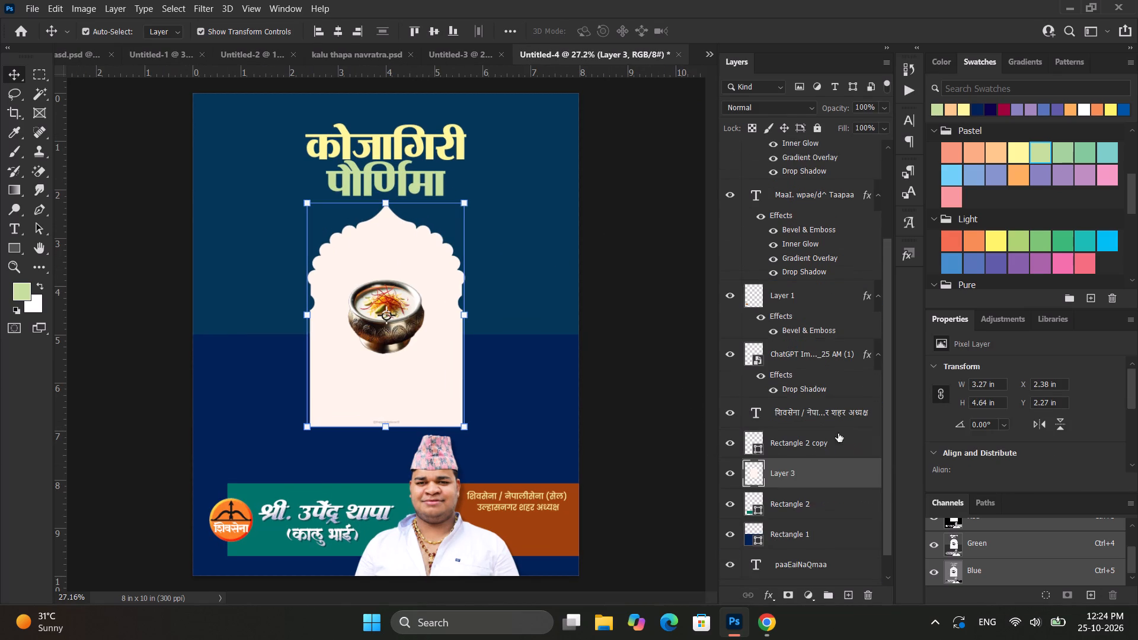
{"action": "scroll", "coordinate": [829, 437], "scroll_direction": "down", "scroll_amount": 3}
{"action": "left_click_drag", "start_coordinate": [824, 421], "coordinate": [815, 489]}
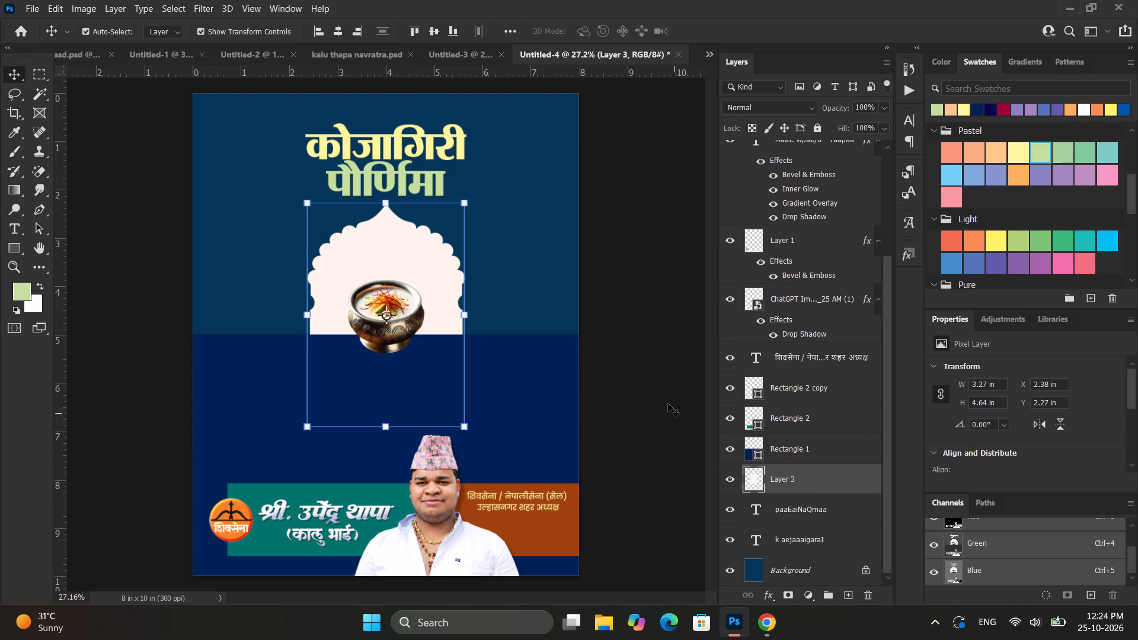
{"action": "left_click", "coordinate": [659, 358]}
Move the arch up to about Y 1.9 in so its peak meets the bottom of the title.
{"action": "scroll", "coordinate": [395, 285], "scroll_direction": "up", "scroll_amount": 3, "text": "alt"}
{"action": "left_click", "coordinate": [402, 248]}
{"action": "left_click_drag", "start_coordinate": [411, 246], "coordinate": [411, 245], "text": "shift"}
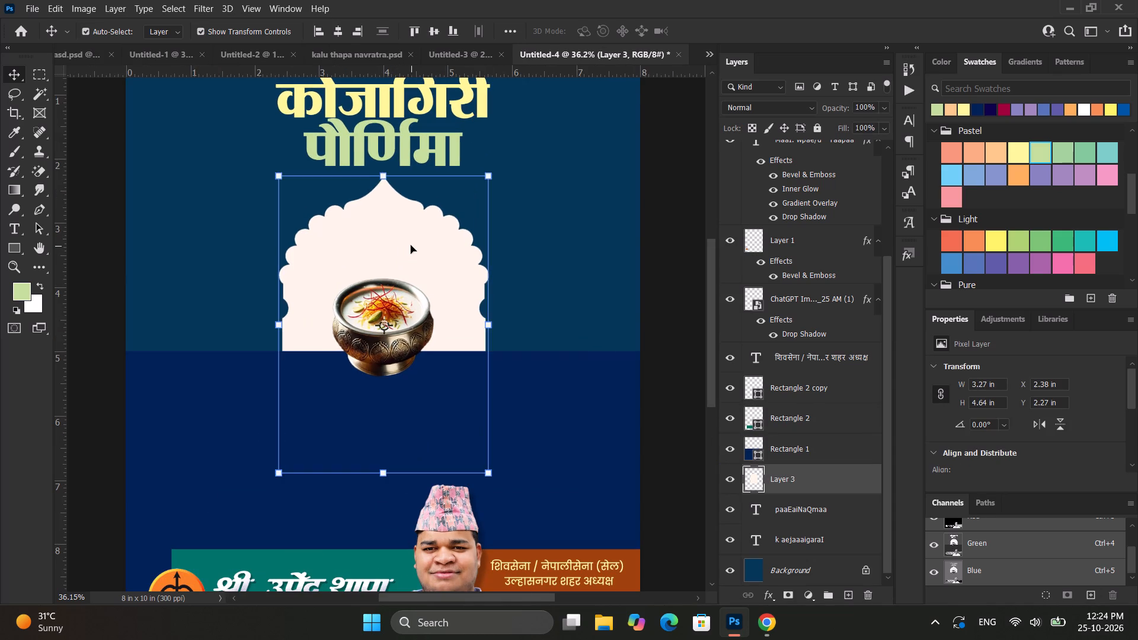
{"action": "left_click_drag", "start_coordinate": [411, 245], "coordinate": [410, 223], "text": "shift"}
{"action": "scroll", "coordinate": [410, 223], "scroll_direction": "down", "scroll_amount": 4, "text": "alt"}
{"action": "left_click", "coordinate": [637, 282]}
{"action": "scroll", "coordinate": [414, 268], "scroll_direction": "up", "scroll_amount": 1}
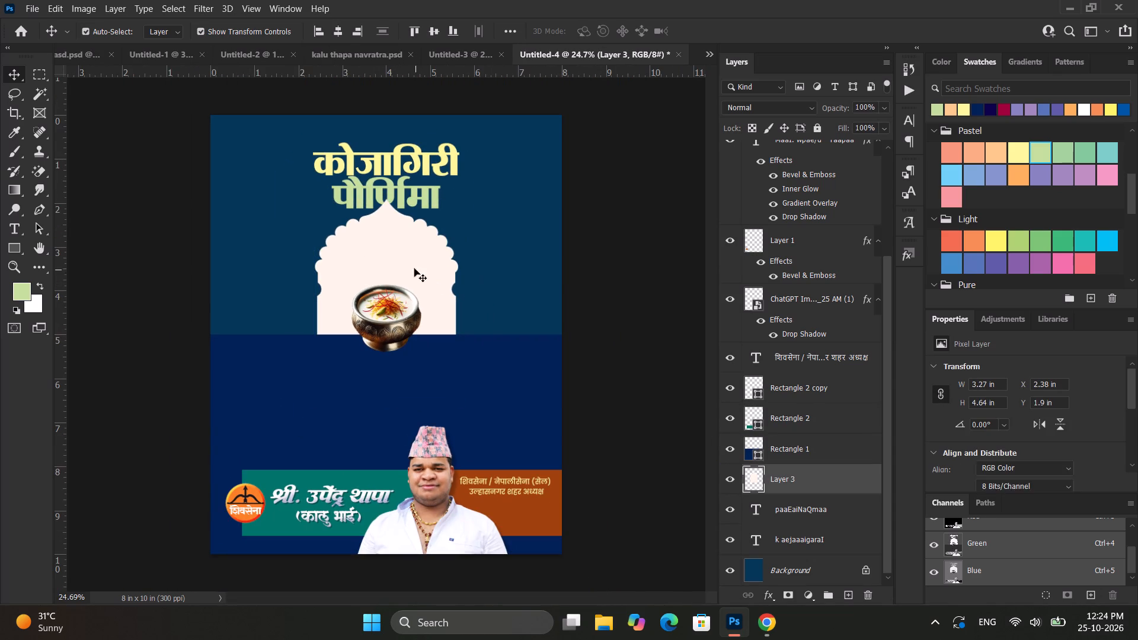
{"action": "scroll", "coordinate": [414, 268], "scroll_direction": "up", "scroll_amount": 2}
Move the two-line Kojagiri Purnima title down from the top centre to the left side of the poster.
{"action": "left_click", "coordinate": [412, 191]}
{"action": "left_click_drag", "start_coordinate": [419, 174], "coordinate": [417, 165], "text": "shift"}
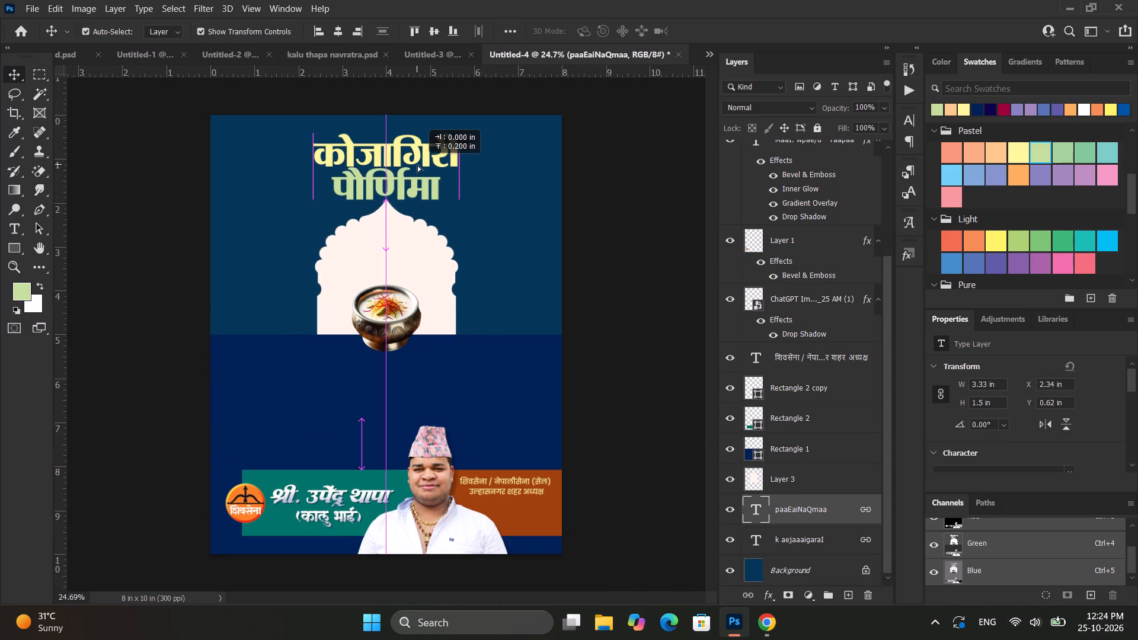
{"action": "left_click_drag", "start_coordinate": [417, 165], "coordinate": [530, 238], "text": "shift"}
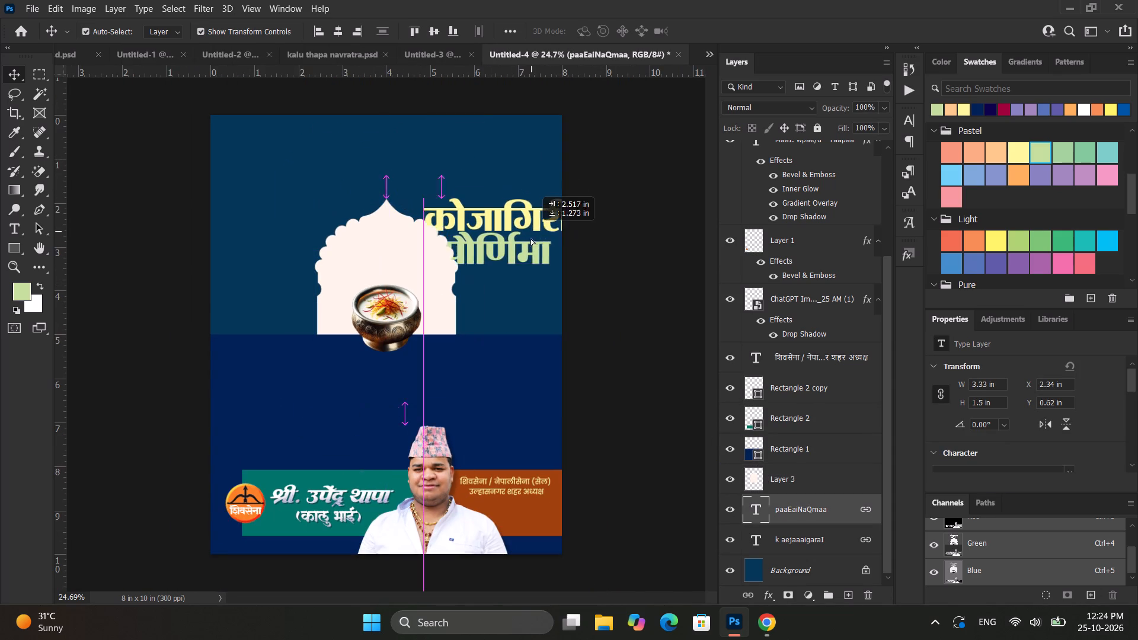
{"action": "left_click_drag", "start_coordinate": [530, 238], "coordinate": [320, 225], "text": "shift"}
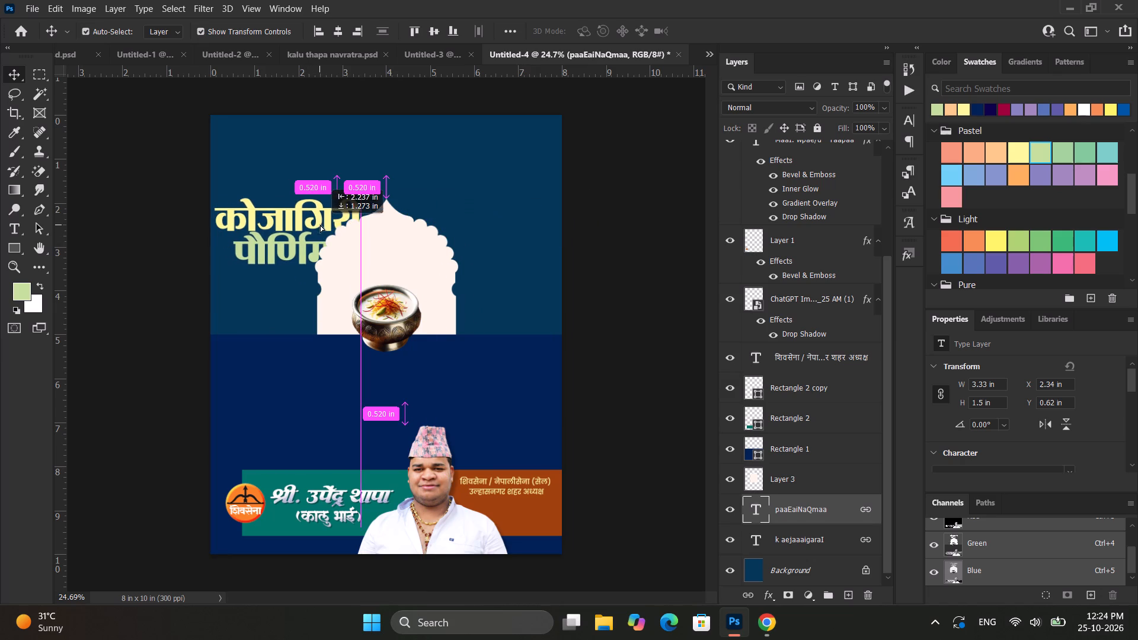
{"action": "left_click_drag", "start_coordinate": [320, 225], "coordinate": [329, 219], "text": "shift"}
{"action": "left_click_drag", "start_coordinate": [344, 205], "coordinate": [360, 231]}
{"action": "left_click", "coordinate": [671, 233]}
Move the arch and the kheer bowl together about 1.7 in to the right, beside the title.
{"action": "left_click", "coordinate": [434, 272]}
{"action": "scroll", "coordinate": [392, 309], "scroll_direction": "up", "scroll_amount": 4, "text": "alt"}
{"action": "left_click", "coordinate": [407, 299], "text": "shift"}
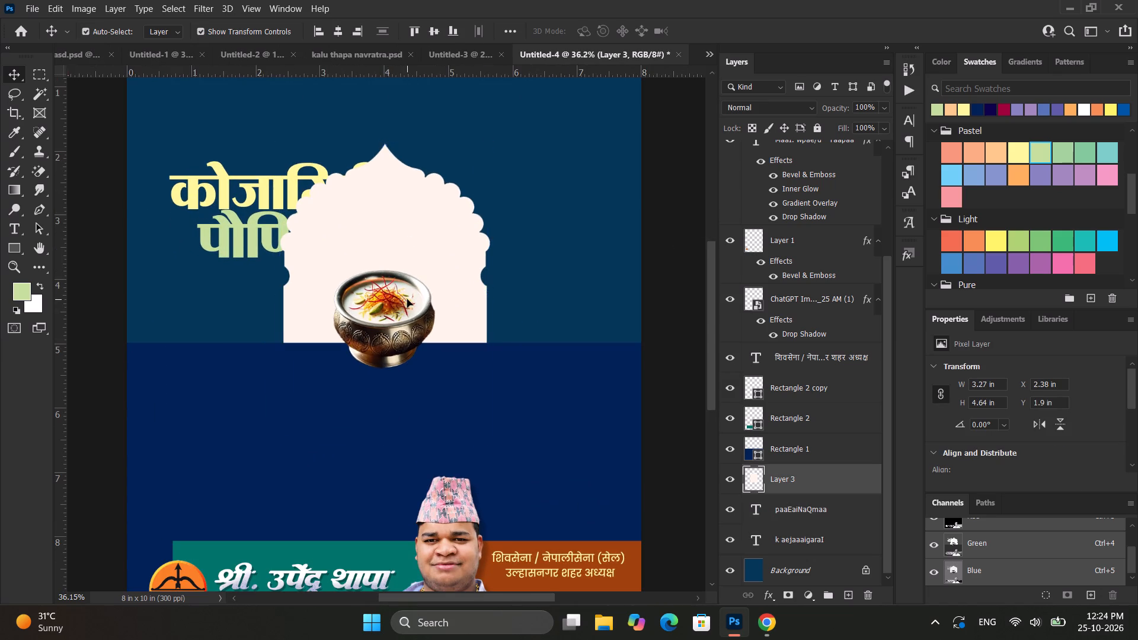
{"action": "scroll", "coordinate": [408, 283], "scroll_direction": "down", "scroll_amount": 6}
{"action": "left_click_drag", "start_coordinate": [412, 264], "coordinate": [490, 256]}
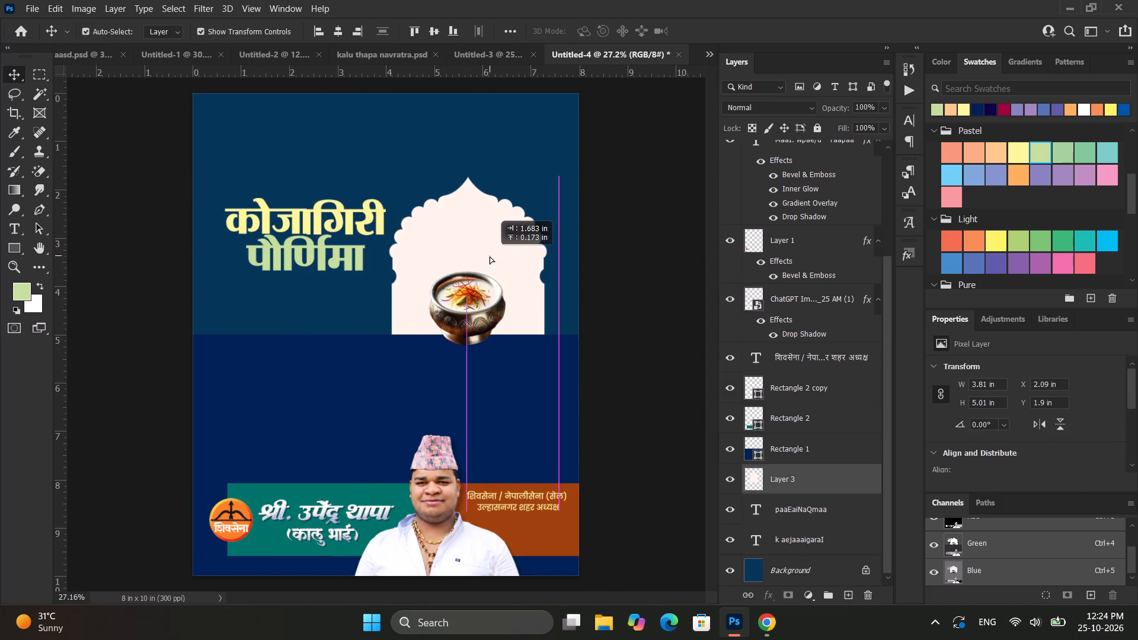
{"action": "left_click_drag", "start_coordinate": [490, 256], "coordinate": [493, 258]}
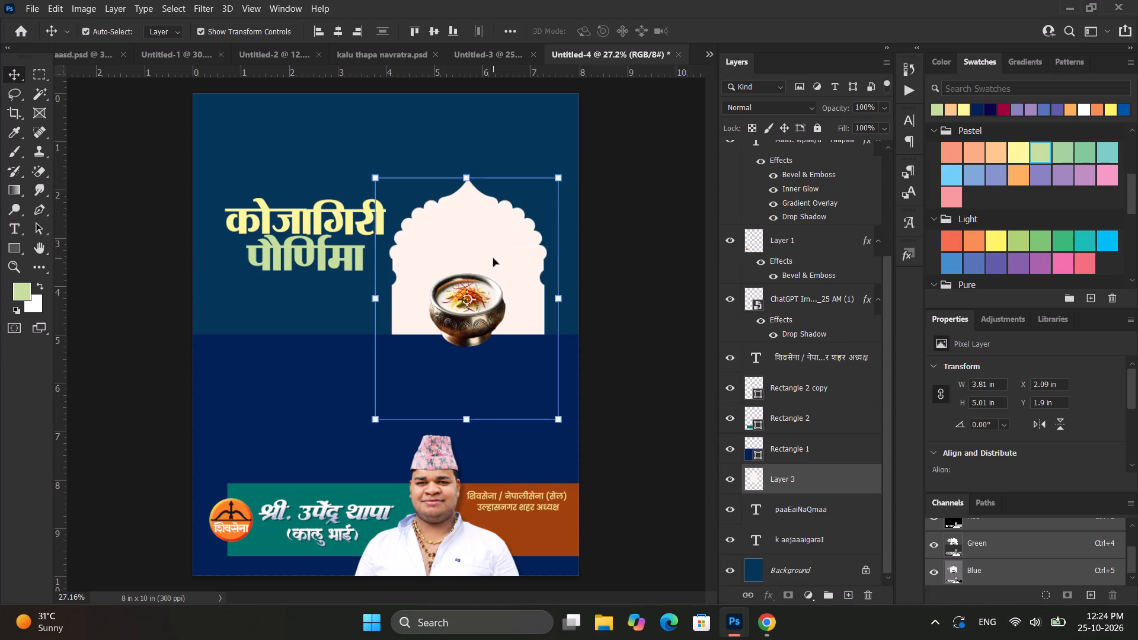
Nudge the linked title lines slightly left to open a gap between them and the arch.
{"action": "left_click", "coordinate": [670, 209]}
{"action": "left_click", "coordinate": [360, 223]}
{"action": "left_click_drag", "start_coordinate": [364, 222], "coordinate": [356, 222], "text": "shift"}
{"action": "scroll", "coordinate": [363, 224], "scroll_direction": "down", "scroll_amount": 4, "text": "alt"}
{"action": "left_click", "coordinate": [601, 226]}
{"action": "scroll", "coordinate": [436, 226], "scroll_direction": "up", "scroll_amount": 3, "text": "alt"}
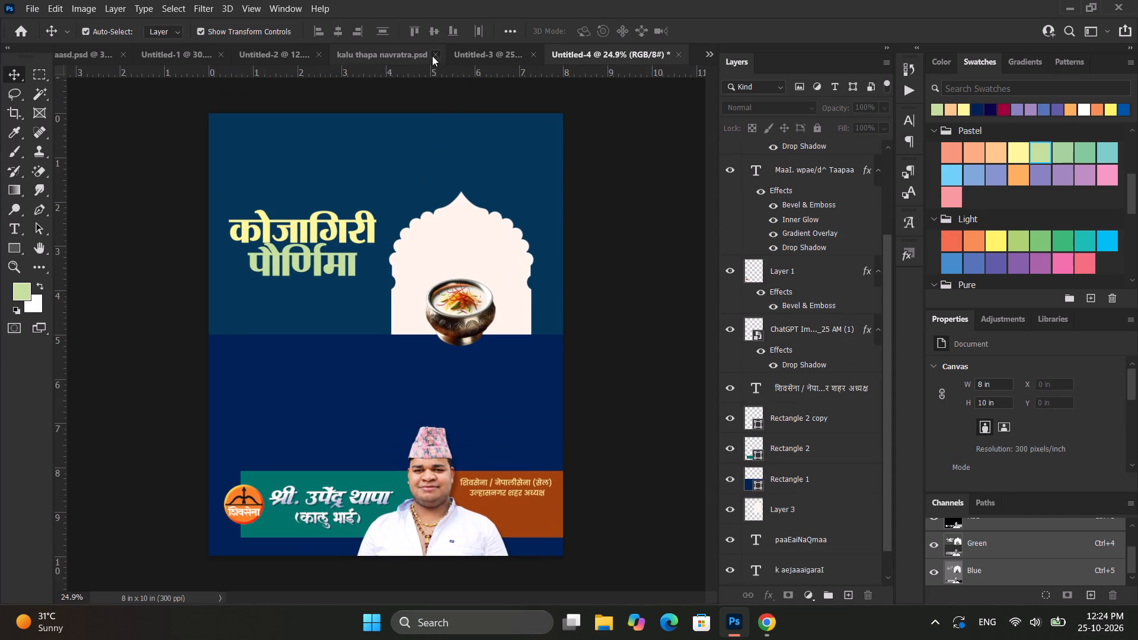
Close the navratra poster document.
{"action": "left_click", "coordinate": [432, 56]}
Copy the greeting text "निमित्त सर्वांना मंगलमय शुभेच्छा" from Untitled-3 into Untitled-4 and place it under the title, about X 1.11 in, Y 3.84 in.
{"action": "left_click", "coordinate": [468, 59]}
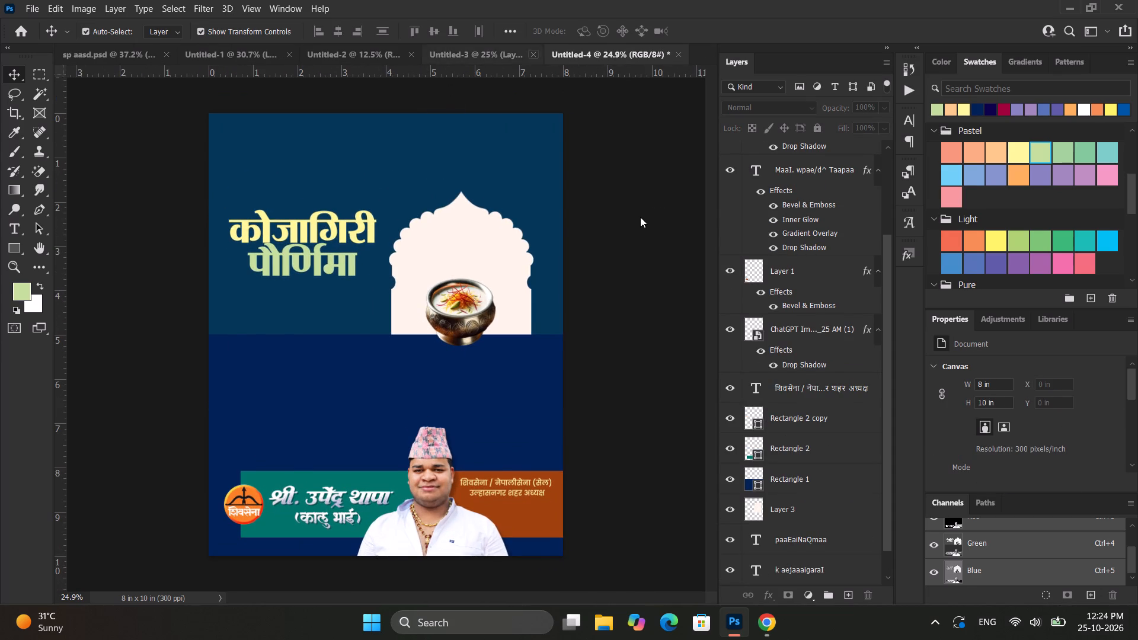
{"action": "left_click", "coordinate": [318, 311]}
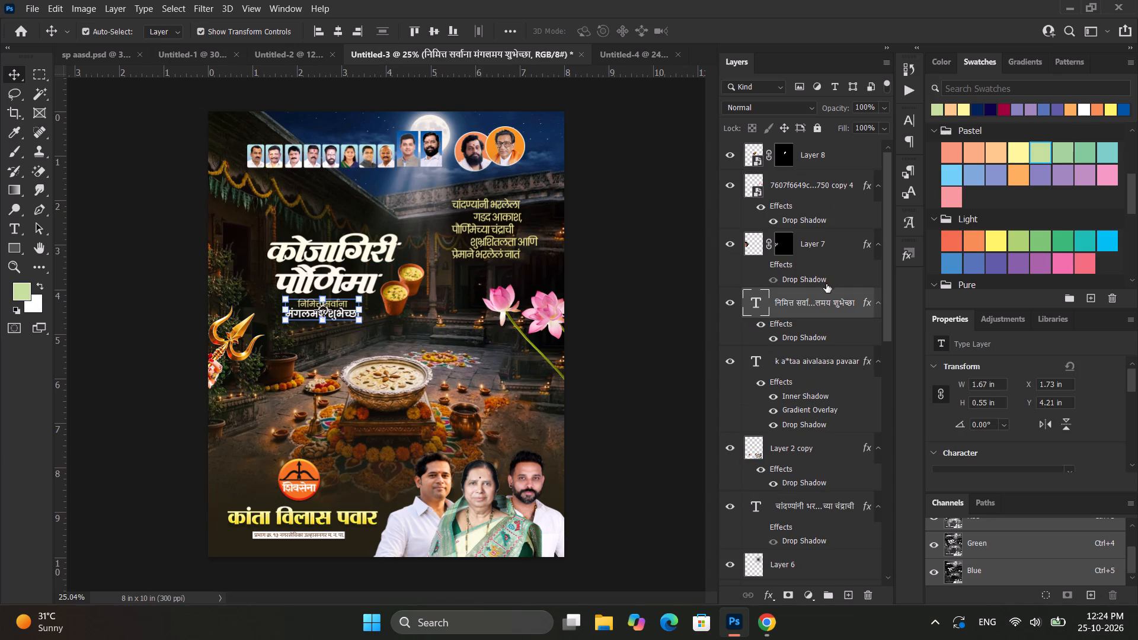
{"action": "left_click_drag", "start_coordinate": [827, 308], "coordinate": [302, 300]}
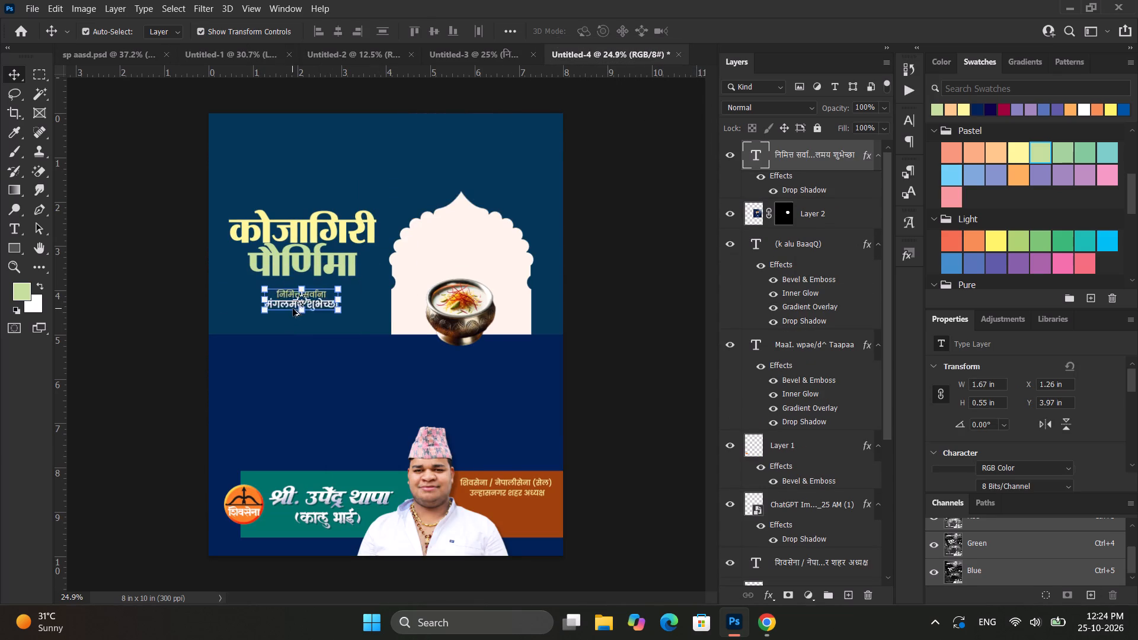
{"action": "scroll", "coordinate": [293, 309], "scroll_direction": "up", "scroll_amount": 6, "text": "alt"}
{"action": "left_click_drag", "start_coordinate": [324, 279], "coordinate": [320, 270]}
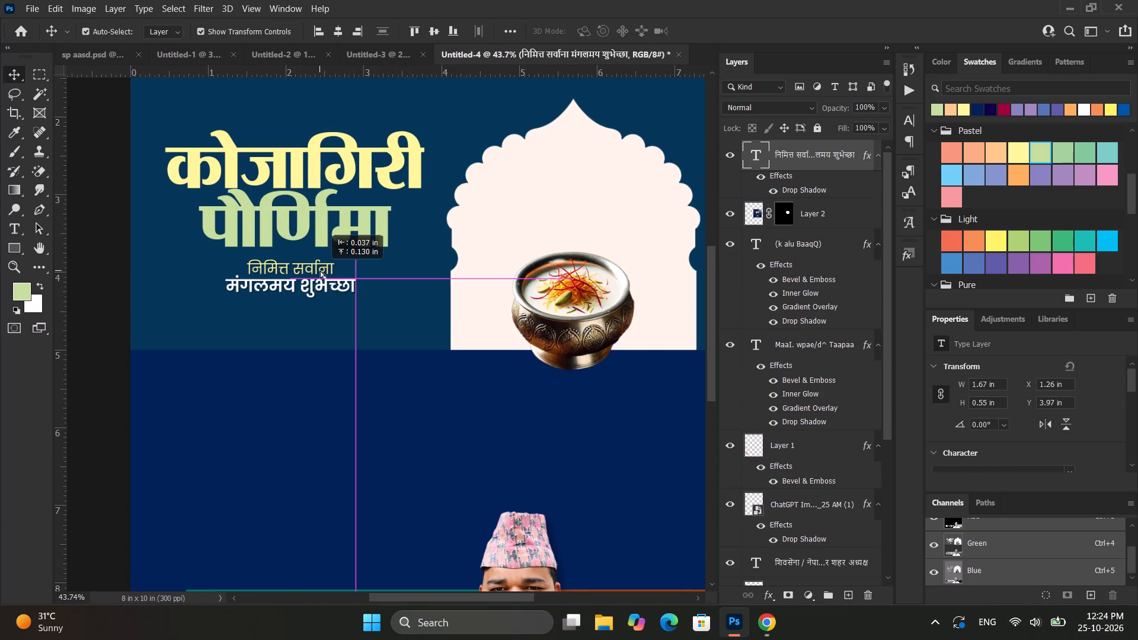
{"action": "left_click_drag", "start_coordinate": [320, 270], "coordinate": [316, 270]}
{"action": "scroll", "coordinate": [316, 270], "scroll_direction": "down", "scroll_amount": 7, "text": "alt"}
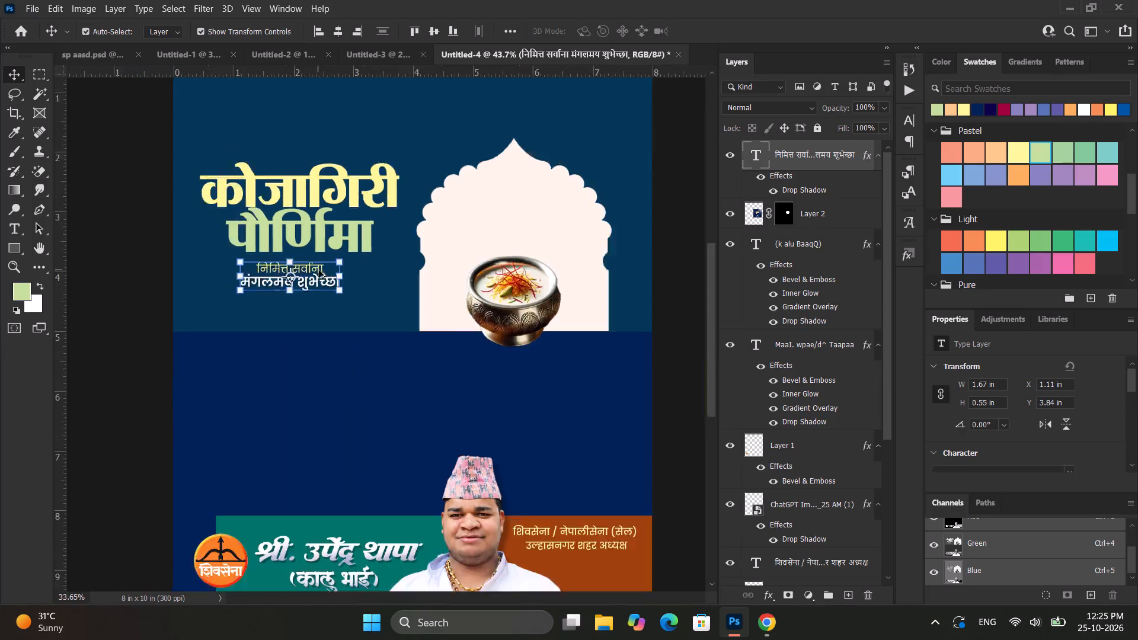
{"action": "left_click", "coordinate": [618, 271]}
{"action": "scroll", "coordinate": [522, 222], "scroll_direction": "up", "scroll_amount": 2, "text": "alt"}
Copy the pink lotus flowers from Untitled-3 into Untitled-4 and place them along the right edge, about X 6.23 in, Y 5.42 in.
{"action": "left_click", "coordinate": [386, 57]}
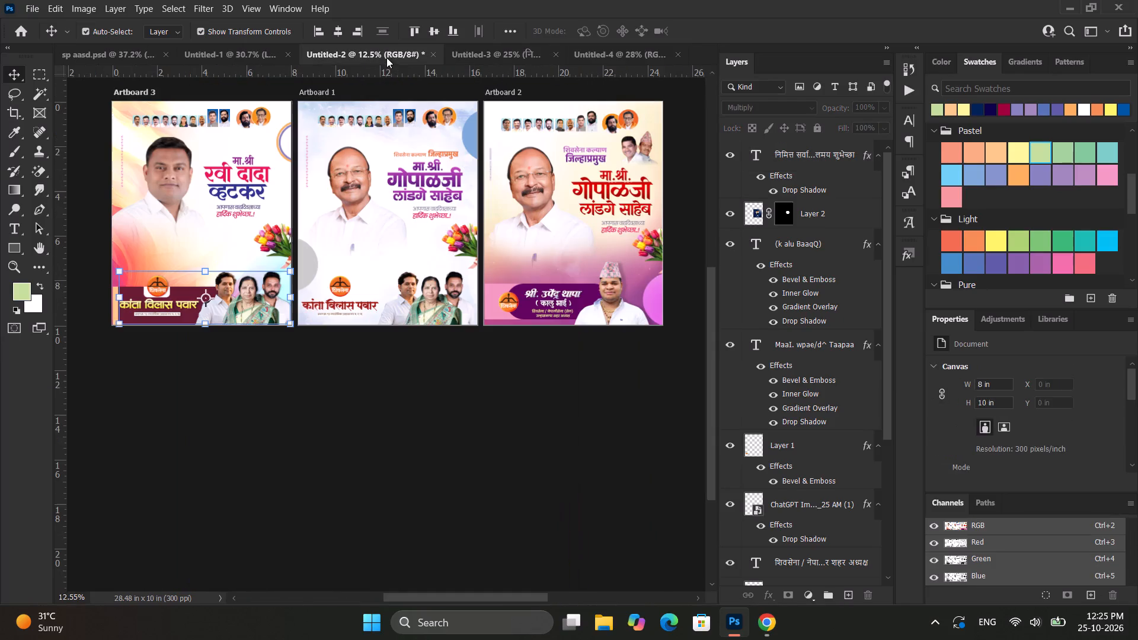
{"action": "left_click", "coordinate": [513, 55]}
{"action": "scroll", "coordinate": [452, 184], "scroll_direction": "down", "scroll_amount": 2, "text": "alt"}
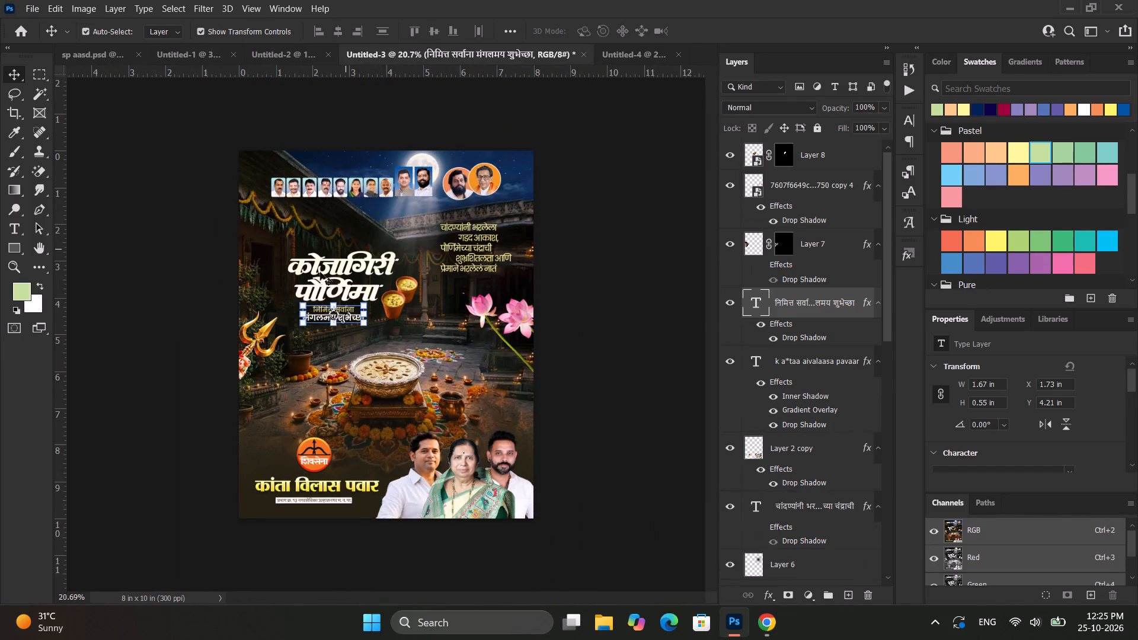
{"action": "scroll", "coordinate": [280, 303], "scroll_direction": "up", "scroll_amount": 2, "text": "alt"}
{"action": "left_click", "coordinate": [540, 305]}
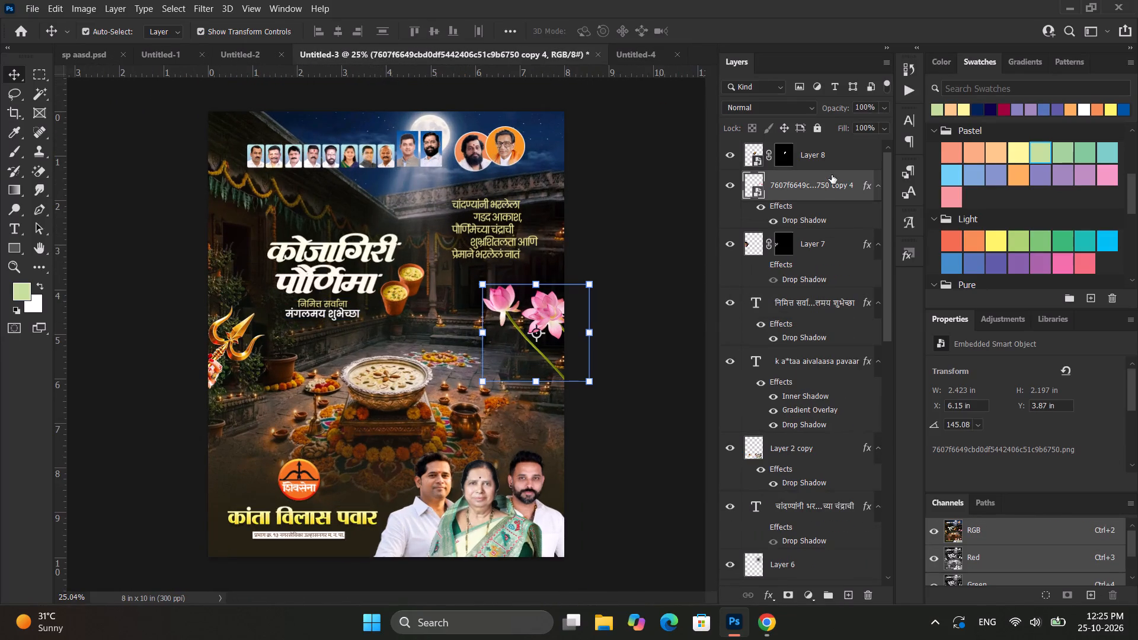
{"action": "left_click_drag", "start_coordinate": [824, 185], "coordinate": [561, 381]}
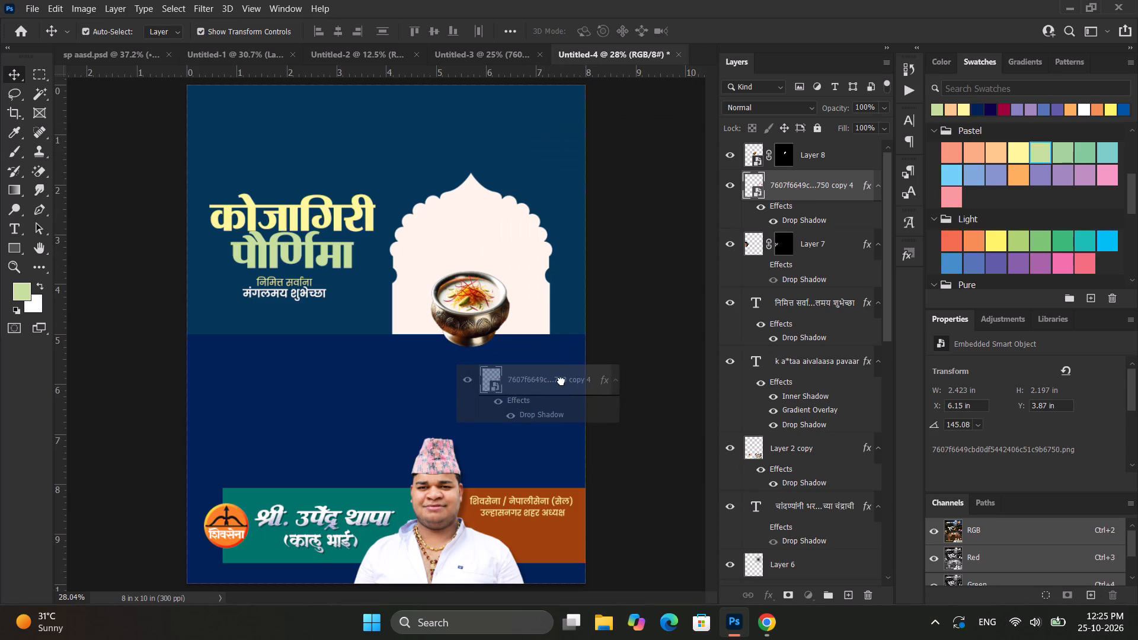
{"action": "left_click_drag", "start_coordinate": [570, 354], "coordinate": [568, 369]}
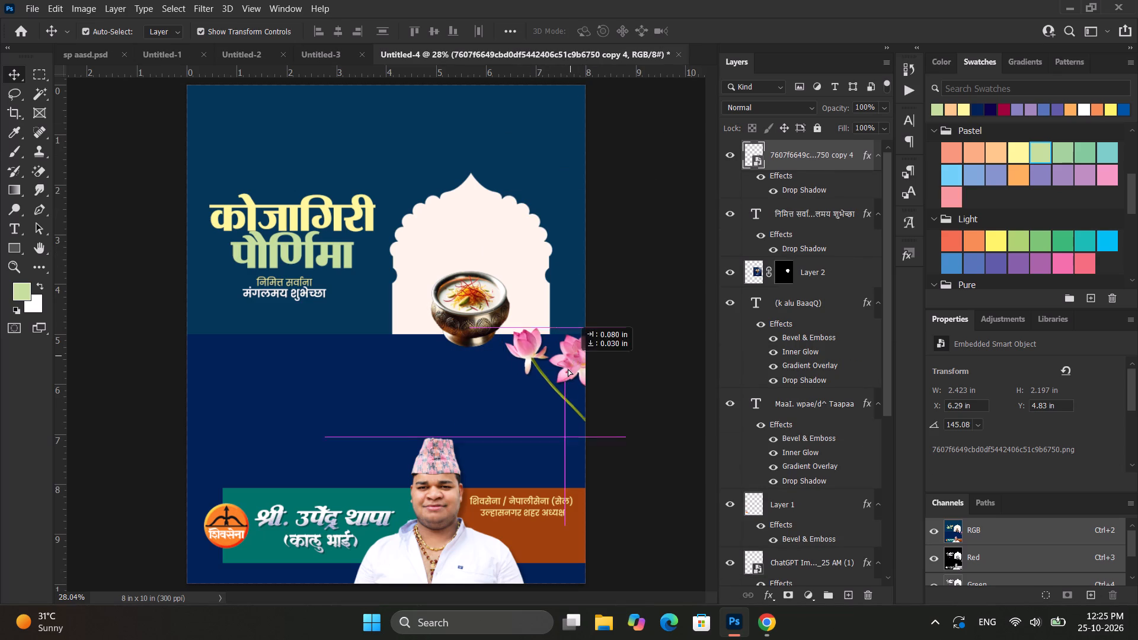
{"action": "left_click_drag", "start_coordinate": [568, 369], "coordinate": [567, 383]}
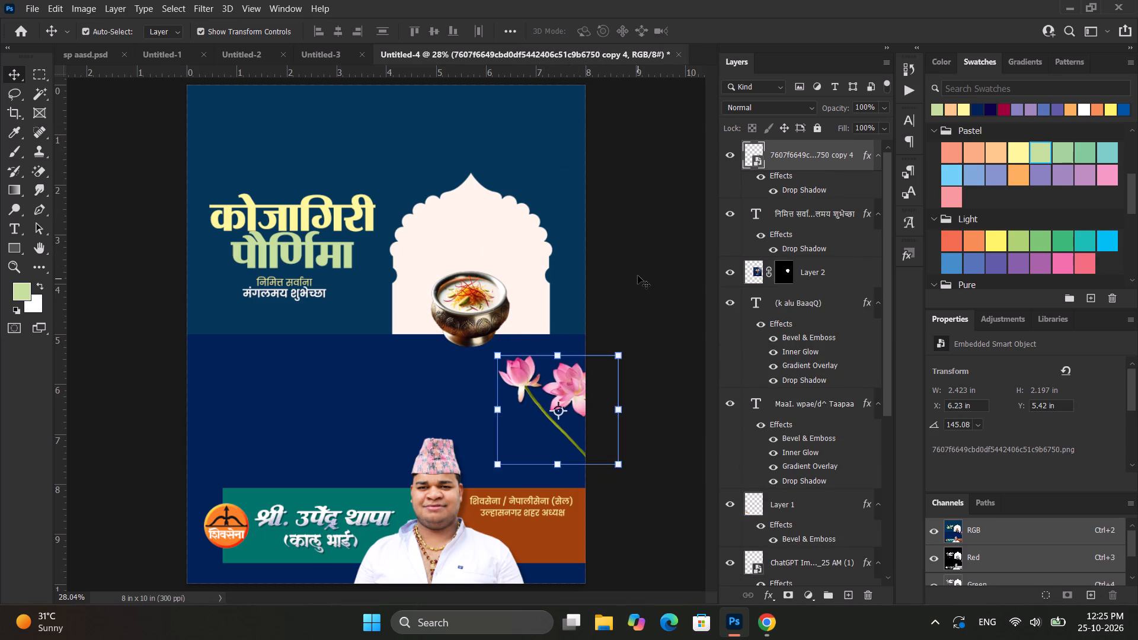
{"action": "left_click", "coordinate": [638, 276]}
Move the scalloped arch up behind the kheer bowl to about X 4.17 in, Y 1.35 in.
{"action": "left_click", "coordinate": [506, 236]}
{"action": "left_click_drag", "start_coordinate": [496, 223], "coordinate": [502, 186], "text": "shift"}
{"action": "left_click_drag", "start_coordinate": [488, 196], "coordinate": [494, 197], "text": "shift"}
{"action": "left_click_drag", "start_coordinate": [490, 196], "coordinate": [482, 212], "text": "shift"}
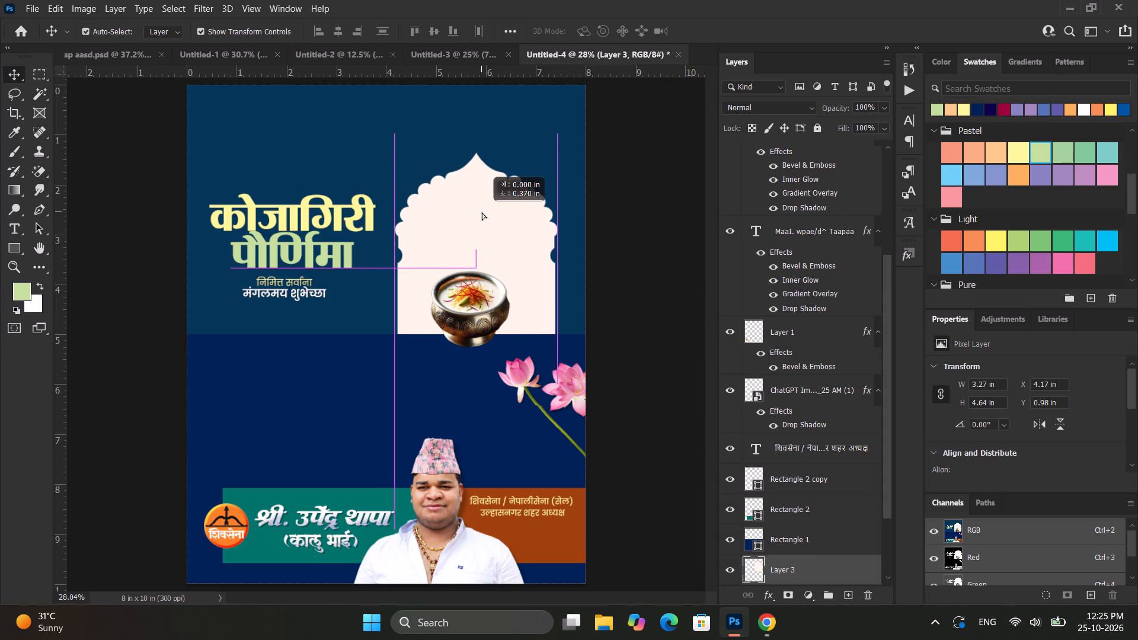
{"action": "left_click_drag", "start_coordinate": [482, 212], "coordinate": [482, 212], "text": "shift"}
{"action": "left_click", "coordinate": [661, 212]}
Switch to Chrome, search Pinterest for "kojagiri background", copy the moonlit night-sea image and return to Photoshop.
{"action": "left_click", "coordinate": [768, 630]}
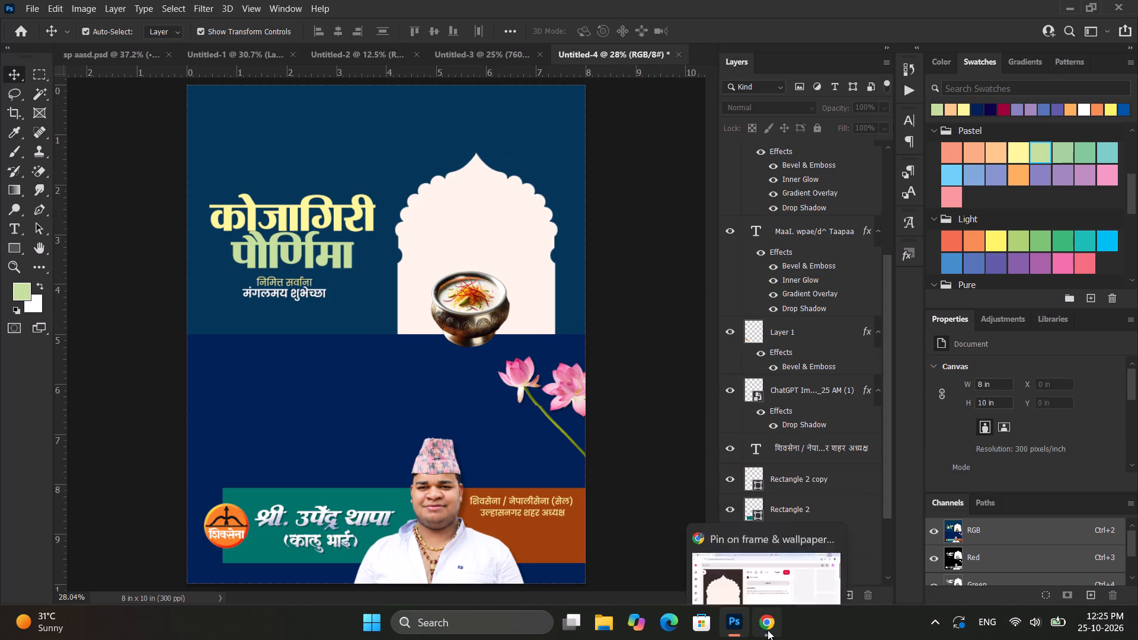
{"action": "scroll", "coordinate": [228, 88], "scroll_direction": "up", "scroll_amount": 2}
{"action": "left_click", "coordinate": [225, 94]}
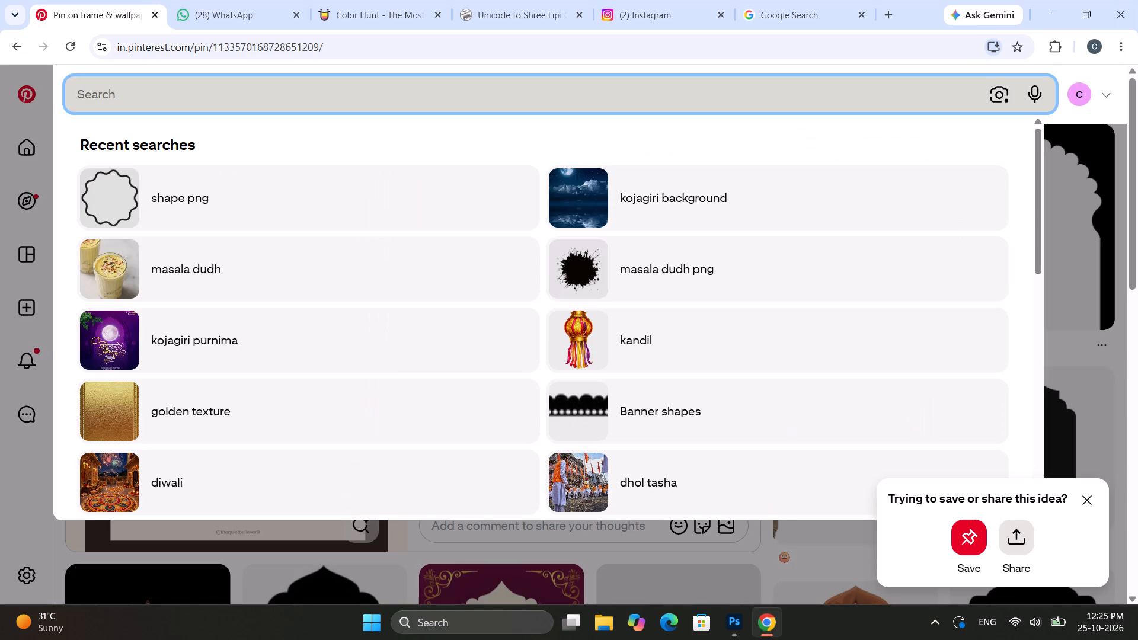
{"action": "left_click", "coordinate": [705, 200]}
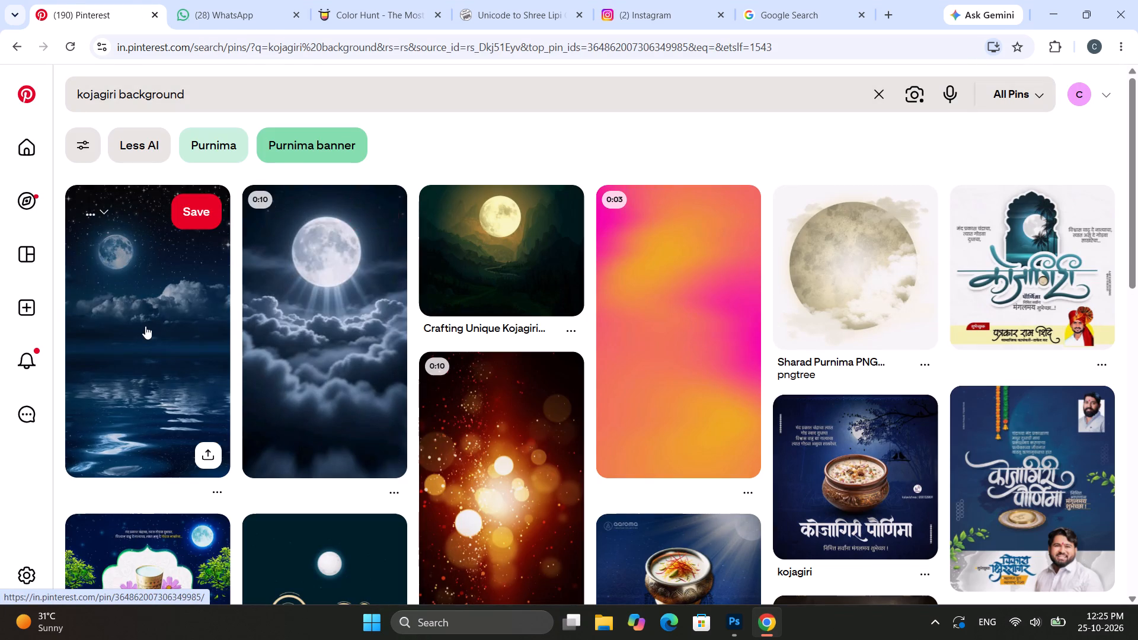
{"action": "left_click", "coordinate": [145, 326]}
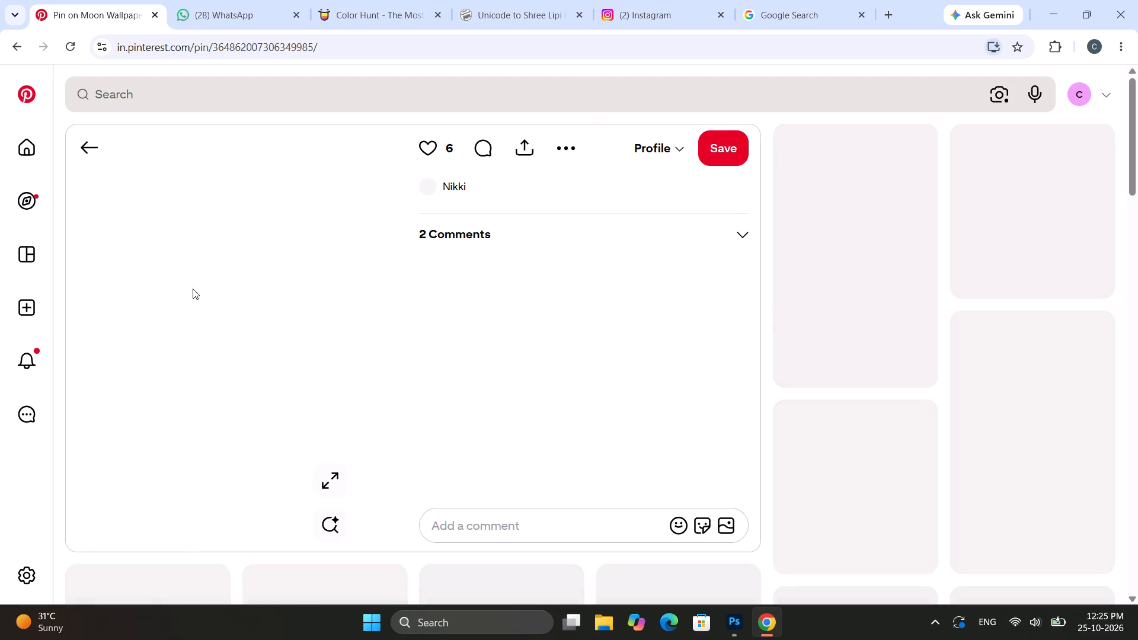
{"action": "right_click", "coordinate": [223, 269]}
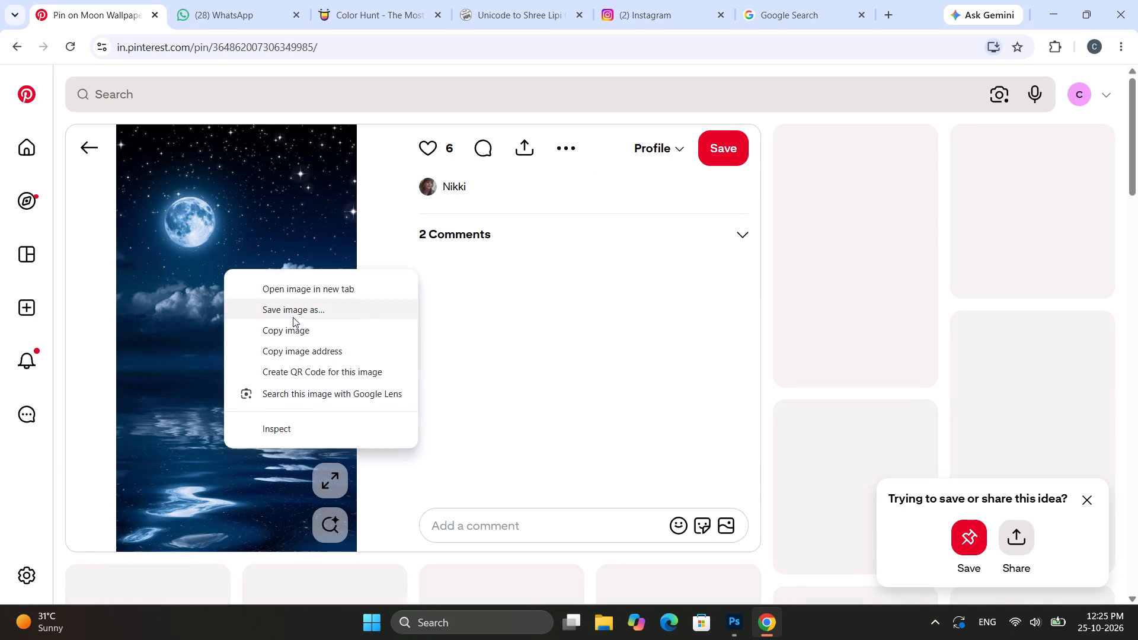
{"action": "left_click", "coordinate": [292, 334]}
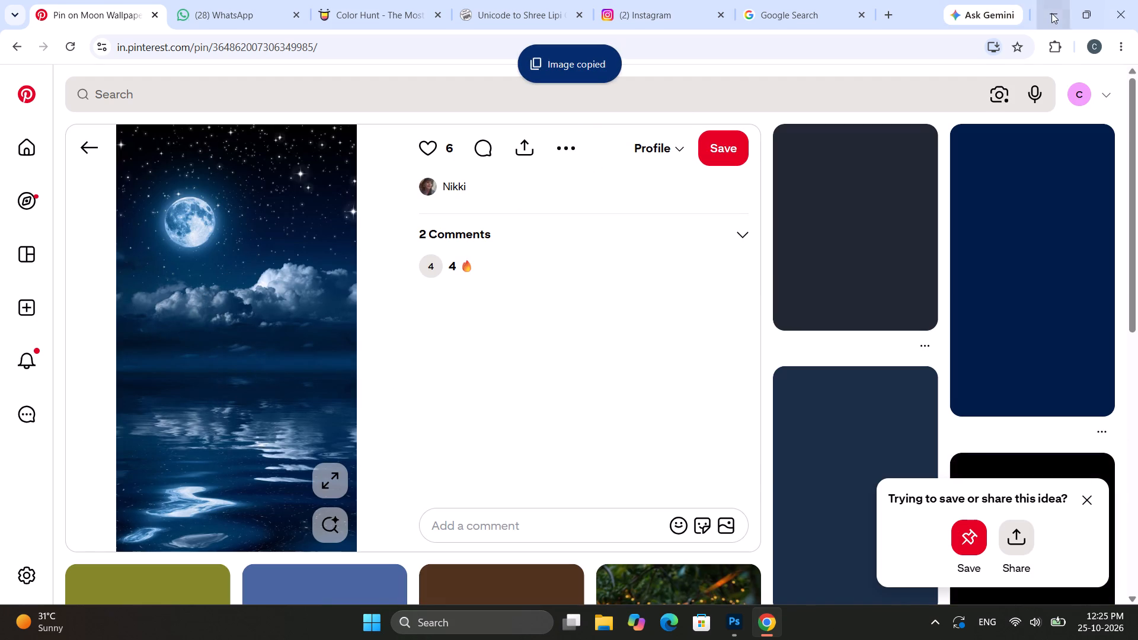
{"action": "left_click", "coordinate": [1051, 13]}
Paste the moonlit image above the arch, clip it to the arch shape and centre it at about X 4 in, Y 1.37 in.
{"action": "left_click", "coordinate": [466, 228]}
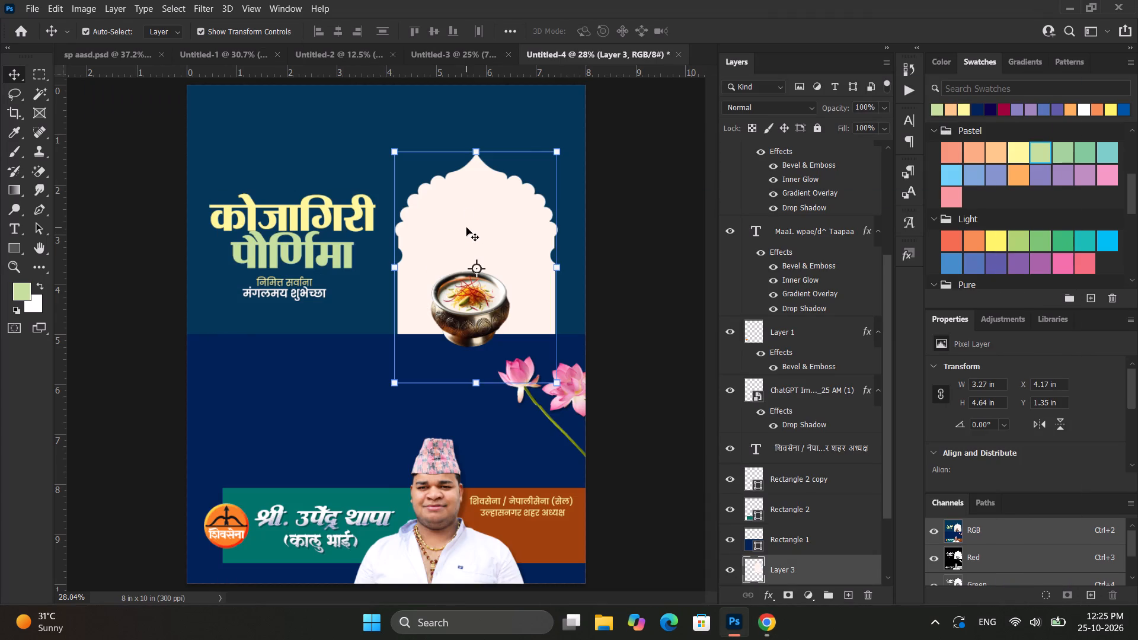
{"action": "key", "text": "ctrl+v"}
{"action": "key", "text": "ctrl+alt+g"}
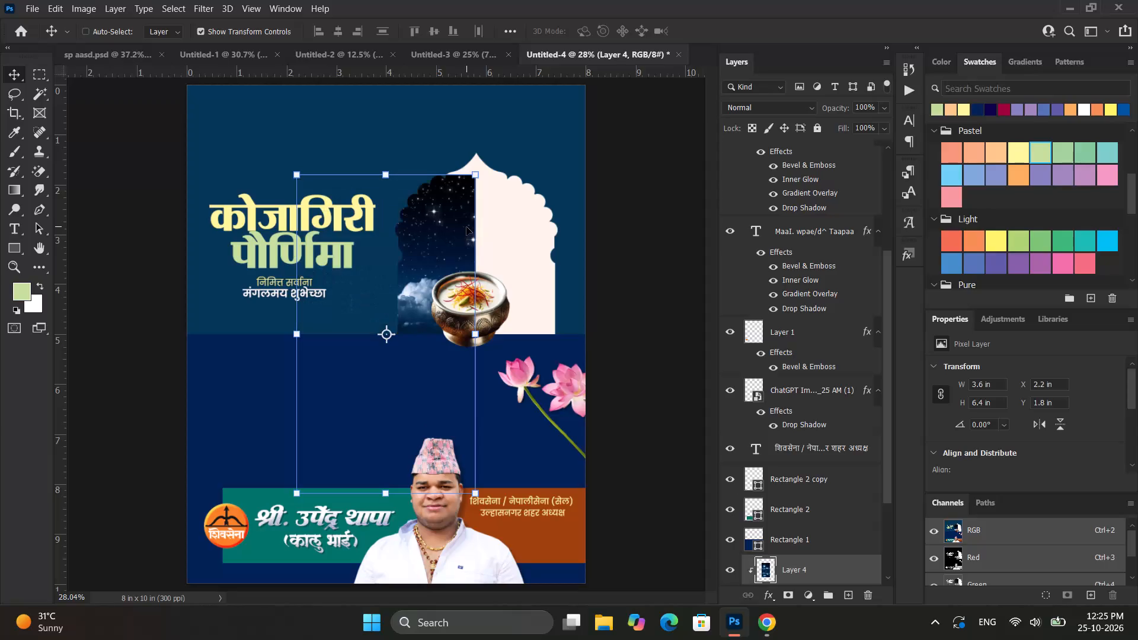
{"action": "key", "text": "ctrl+t"}
{"action": "left_click_drag", "start_coordinate": [428, 247], "coordinate": [526, 227]}
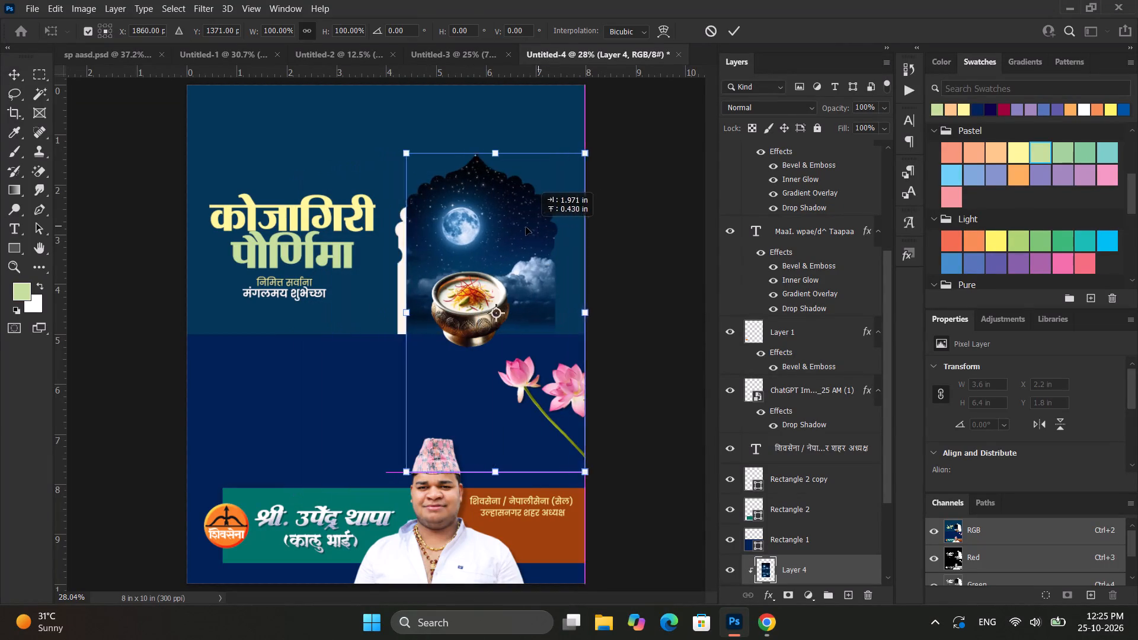
{"action": "left_click_drag", "start_coordinate": [526, 227], "coordinate": [518, 230]}
{"action": "left_click", "coordinate": [730, 28]}
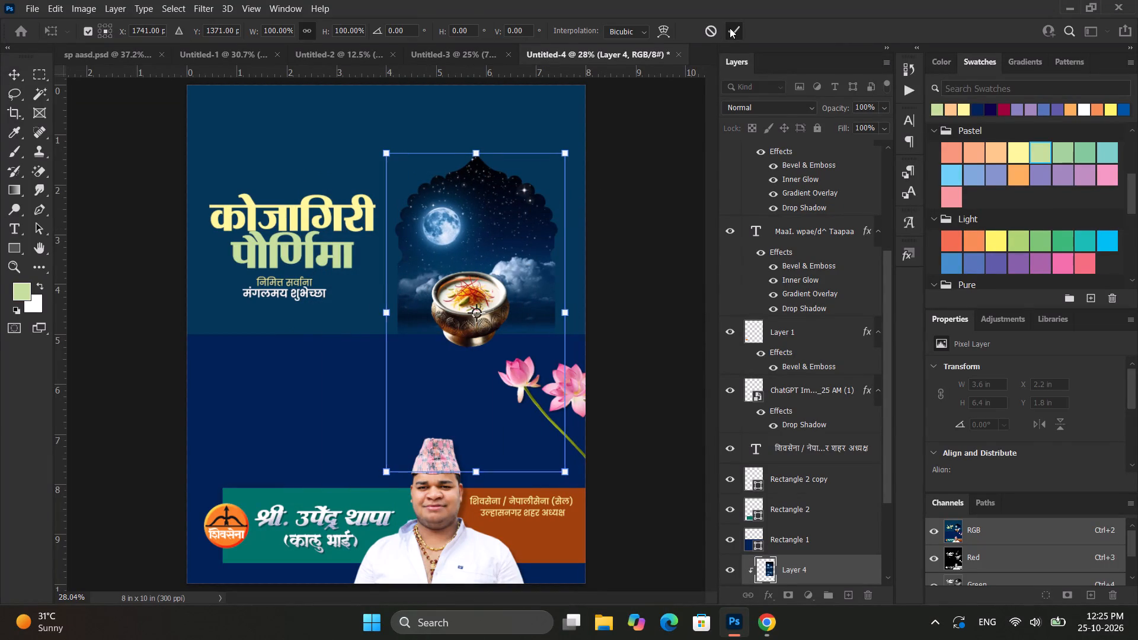
{"action": "left_click", "coordinate": [670, 187]}
Duplicate the arch layer and scale the lower arch to about 104.4% to form a pale border around the night scene.
{"action": "left_click", "coordinate": [530, 201]}
{"action": "scroll", "coordinate": [820, 497], "scroll_direction": "down", "scroll_amount": 3}
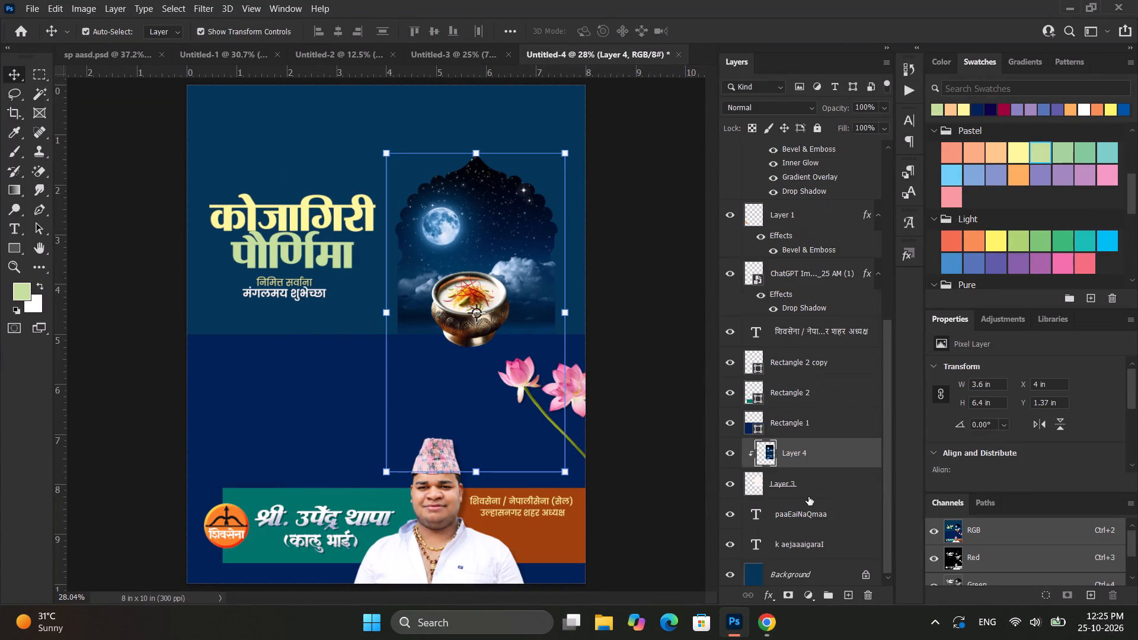
{"action": "left_click", "coordinate": [805, 481]}
{"action": "key", "text": "ctrl+j"}
{"action": "left_click", "coordinate": [800, 504]}
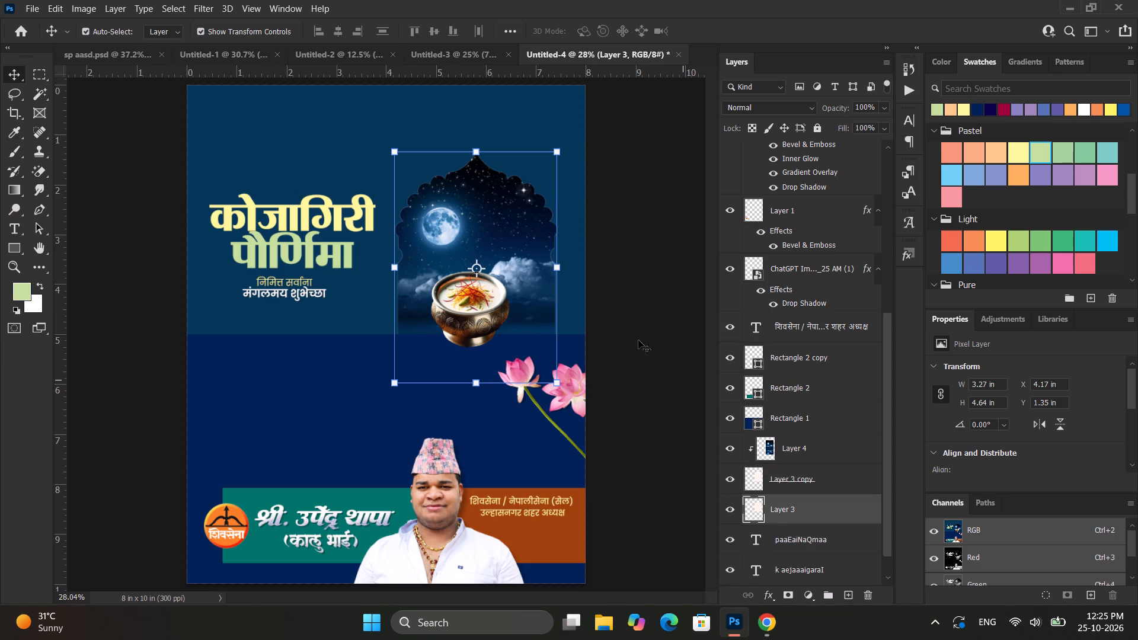
{"action": "left_click", "coordinate": [557, 149], "text": "alt"}
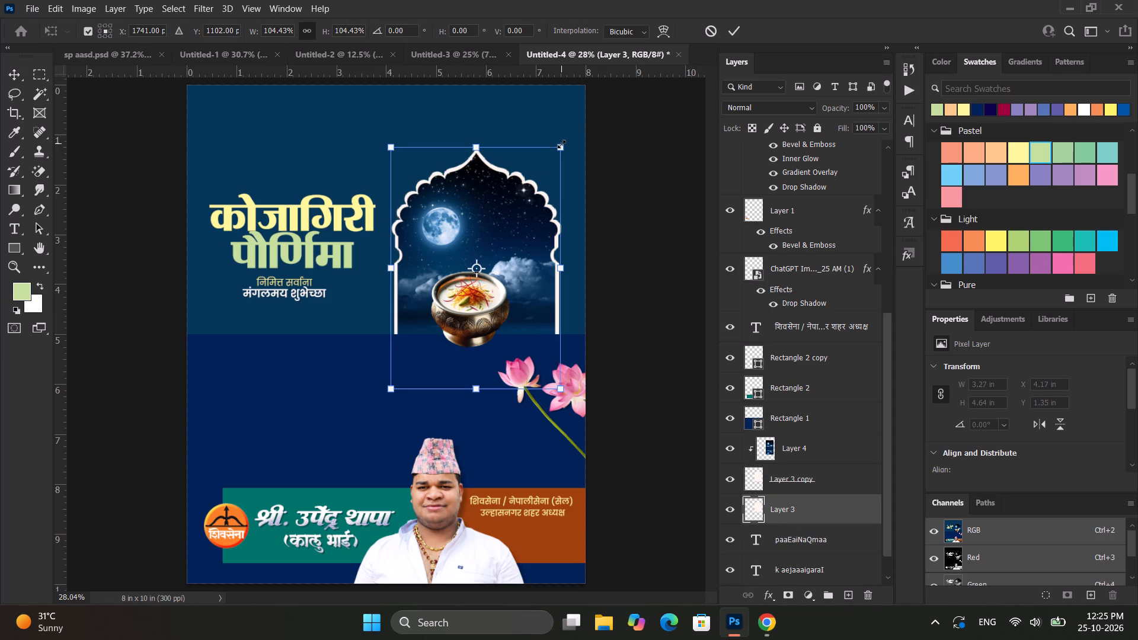
{"action": "left_click", "coordinate": [729, 28]}
{"action": "left_click", "coordinate": [637, 251]}
{"action": "scroll", "coordinate": [511, 188], "scroll_direction": "up", "scroll_amount": 5, "text": "alt"}
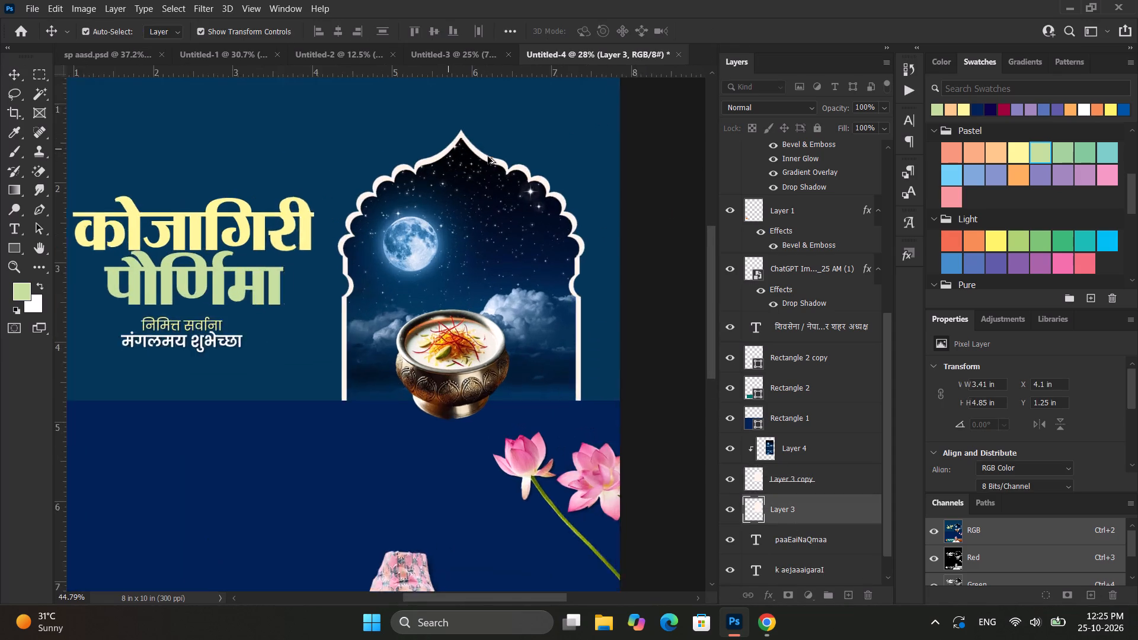
{"action": "scroll", "coordinate": [488, 156], "scroll_direction": "down", "scroll_amount": 5, "text": "alt"}
{"action": "left_click", "coordinate": [666, 238]}
{"action": "scroll", "coordinate": [621, 247], "scroll_direction": "down", "scroll_amount": 3, "text": "alt"}
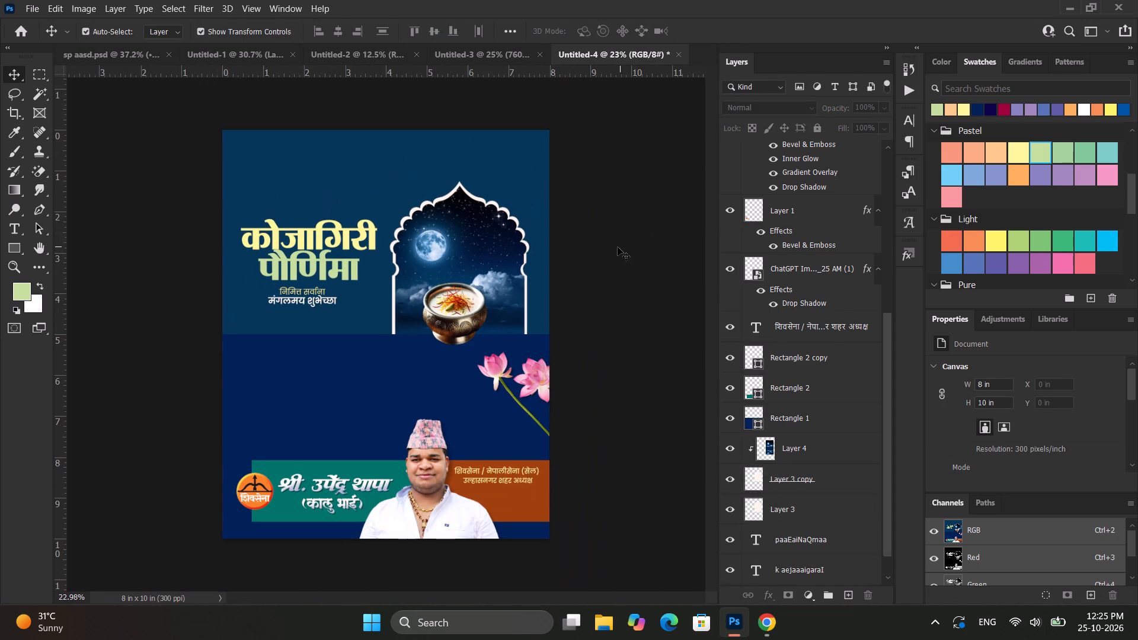
{"action": "left_click", "coordinate": [615, 248]}
Nudge the kheer bowl slightly down over the base of the arch.
{"action": "scroll", "coordinate": [459, 290], "scroll_direction": "up", "scroll_amount": 2, "text": "alt"}
{"action": "scroll", "coordinate": [411, 310], "scroll_direction": "up", "scroll_amount": 1, "text": "alt"}
{"action": "left_click", "coordinate": [482, 327]}
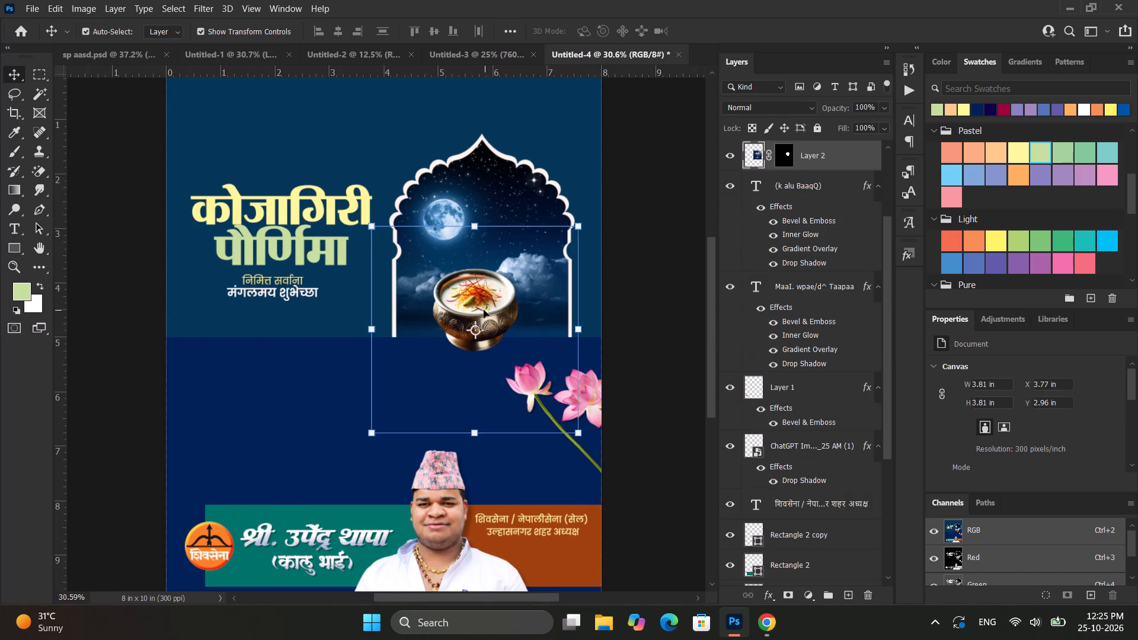
{"action": "left_click_drag", "start_coordinate": [484, 309], "coordinate": [483, 315], "text": "shift"}
{"action": "left_click", "coordinate": [648, 284]}
{"action": "scroll", "coordinate": [641, 285], "scroll_direction": "down", "scroll_amount": 3, "text": "alt"}
{"action": "left_click", "coordinate": [641, 285]}
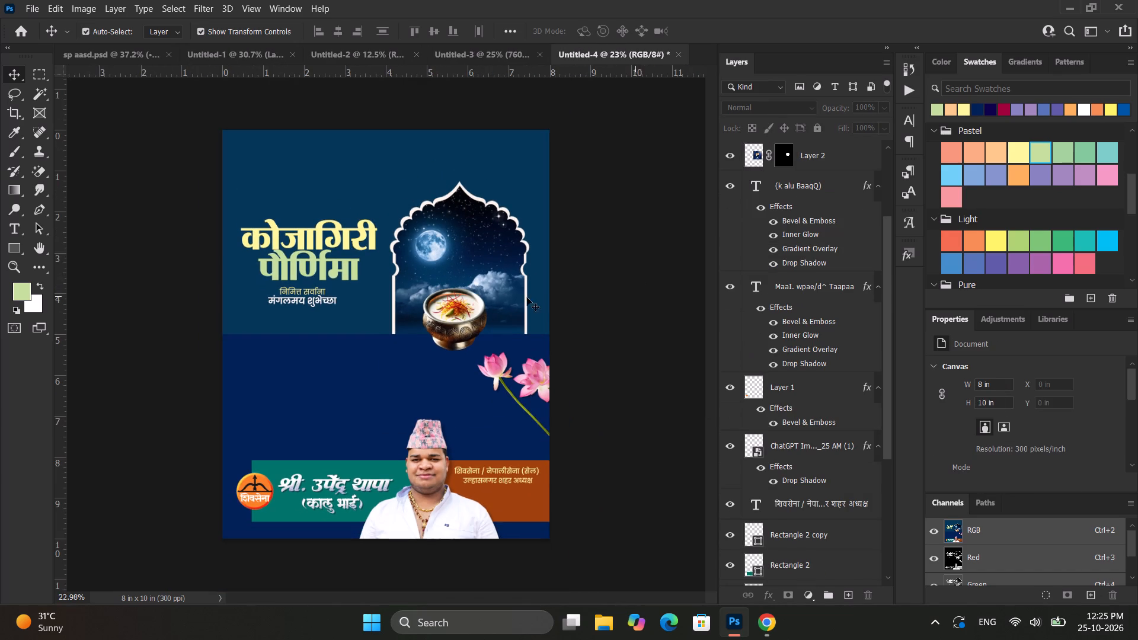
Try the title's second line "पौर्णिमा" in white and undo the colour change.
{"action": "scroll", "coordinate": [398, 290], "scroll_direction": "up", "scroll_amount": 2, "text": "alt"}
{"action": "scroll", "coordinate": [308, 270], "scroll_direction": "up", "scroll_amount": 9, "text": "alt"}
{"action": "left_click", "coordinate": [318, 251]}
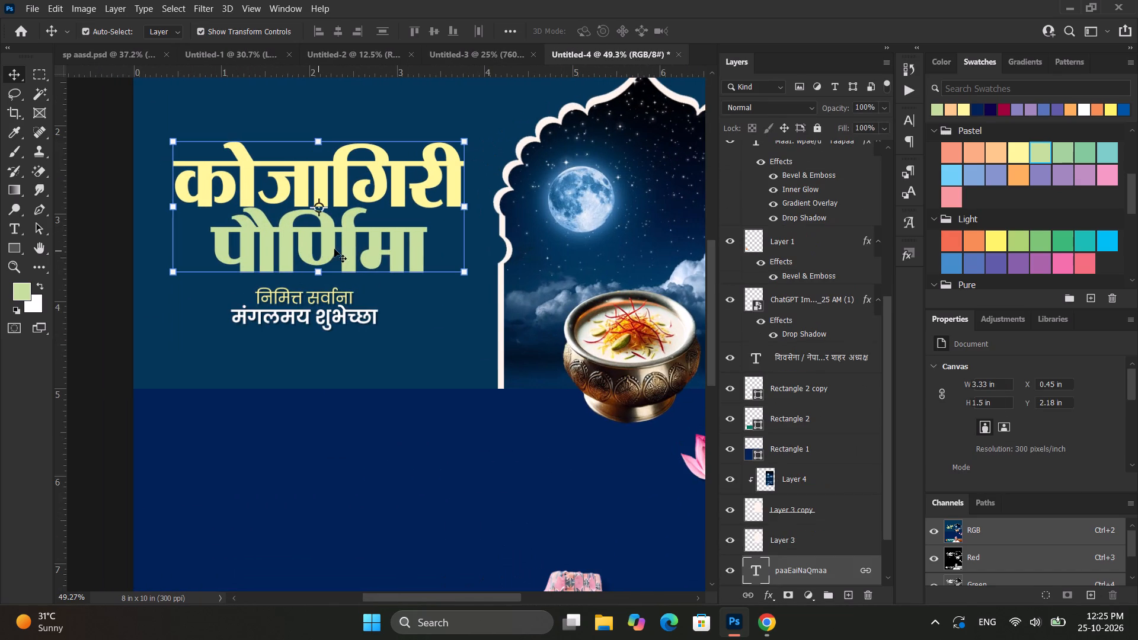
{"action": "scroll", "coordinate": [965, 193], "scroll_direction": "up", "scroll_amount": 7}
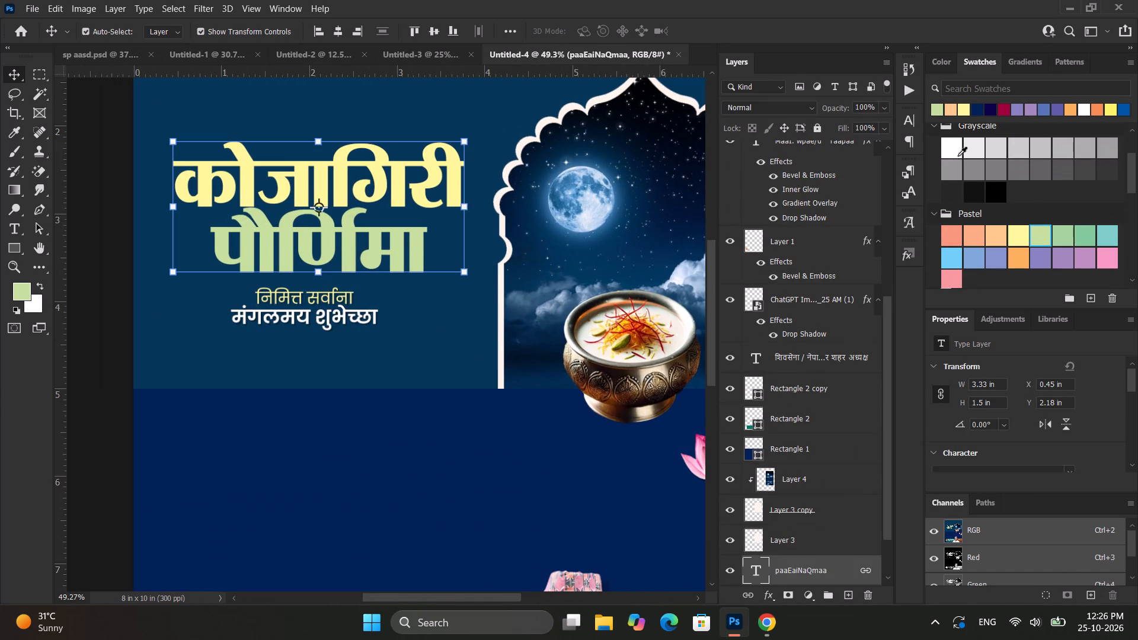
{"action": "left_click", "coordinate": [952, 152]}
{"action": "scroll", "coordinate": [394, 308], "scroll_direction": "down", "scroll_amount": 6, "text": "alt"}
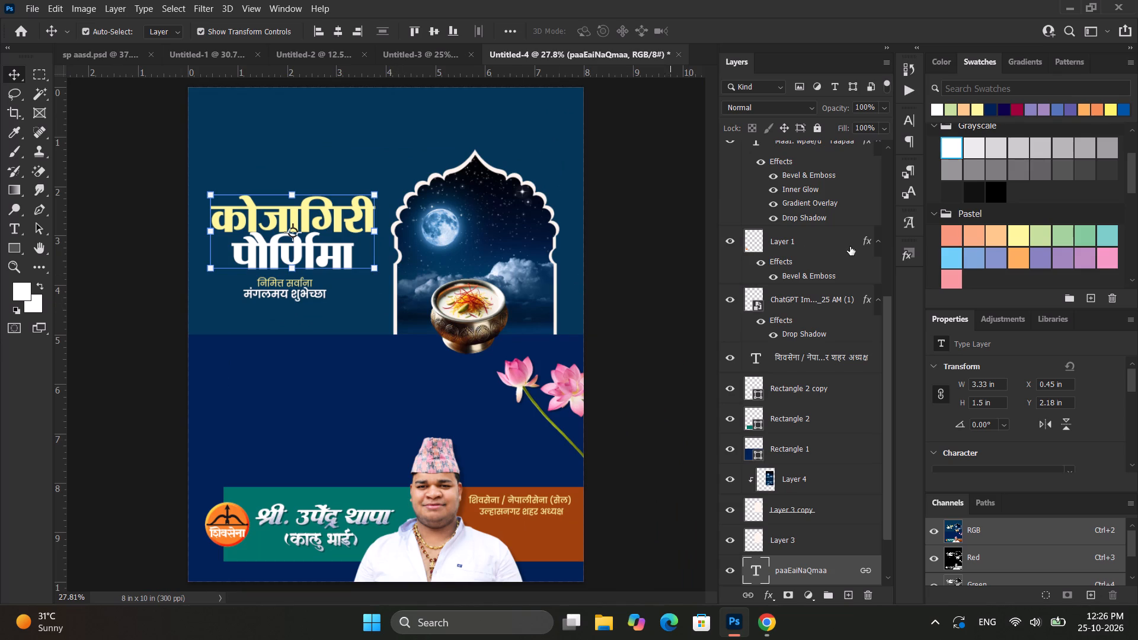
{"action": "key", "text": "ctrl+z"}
Examine the title and greeting text up close, checking their colours and spacing against the whole poster.
{"action": "left_click", "coordinate": [672, 280]}
{"action": "scroll", "coordinate": [540, 303], "scroll_direction": "down", "scroll_amount": 2, "text": "alt"}
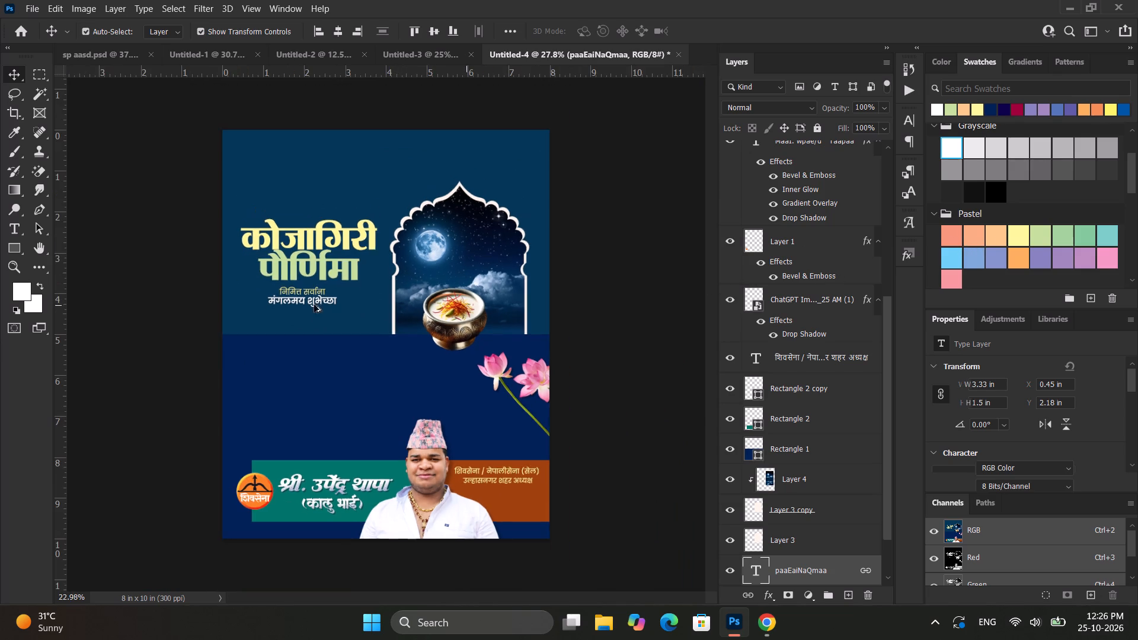
{"action": "scroll", "coordinate": [245, 287], "scroll_direction": "up", "scroll_amount": 4, "text": "alt"}
{"action": "scroll", "coordinate": [280, 251], "scroll_direction": "up", "scroll_amount": 4, "text": "alt"}
{"action": "scroll", "coordinate": [392, 223], "scroll_direction": "up", "scroll_amount": 8}
{"action": "scroll", "coordinate": [366, 237], "scroll_direction": "down", "scroll_amount": 6, "text": "alt"}
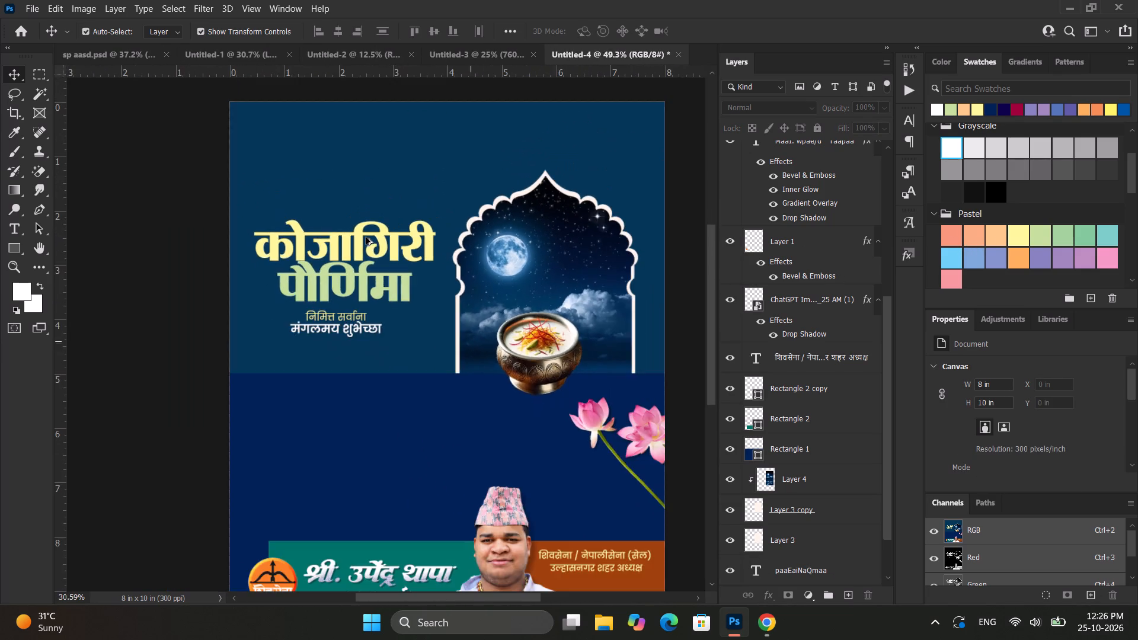
{"action": "scroll", "coordinate": [350, 298], "scroll_direction": "up", "scroll_amount": 5, "text": "alt"}
{"action": "scroll", "coordinate": [346, 311], "scroll_direction": "down", "scroll_amount": 4}
{"action": "scroll", "coordinate": [346, 311], "scroll_direction": "up", "scroll_amount": 6}
{"action": "scroll", "coordinate": [346, 311], "scroll_direction": "up", "scroll_amount": 4, "text": "ctrl"}
{"action": "scroll", "coordinate": [346, 311], "scroll_direction": "down", "scroll_amount": 2, "text": "ctrl"}
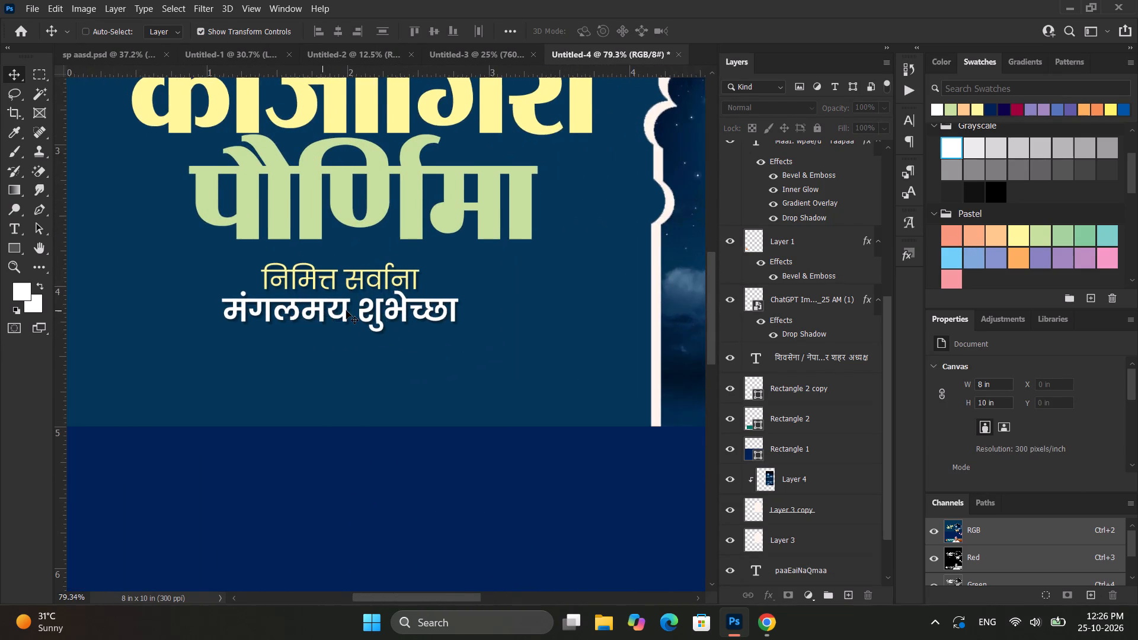
{"action": "scroll", "coordinate": [346, 311], "scroll_direction": "down", "scroll_amount": 8, "text": "ctrl"}
{"action": "scroll", "coordinate": [347, 309], "scroll_direction": "up", "scroll_amount": 2, "text": "alt"}
{"action": "scroll", "coordinate": [368, 249], "scroll_direction": "up", "scroll_amount": 6}
{"action": "scroll", "coordinate": [368, 249], "scroll_direction": "down", "scroll_amount": 2, "text": "alt"}
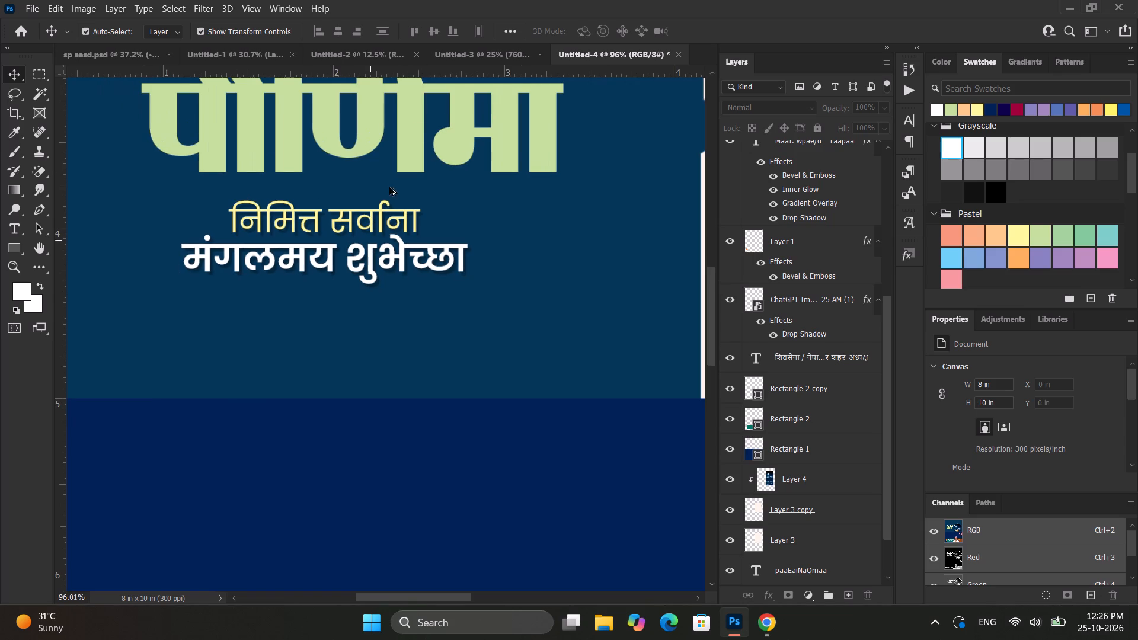
Review the layout and text of the Untitled-3 poster for reference and return to Untitled-4.
{"action": "left_click", "coordinate": [489, 56]}
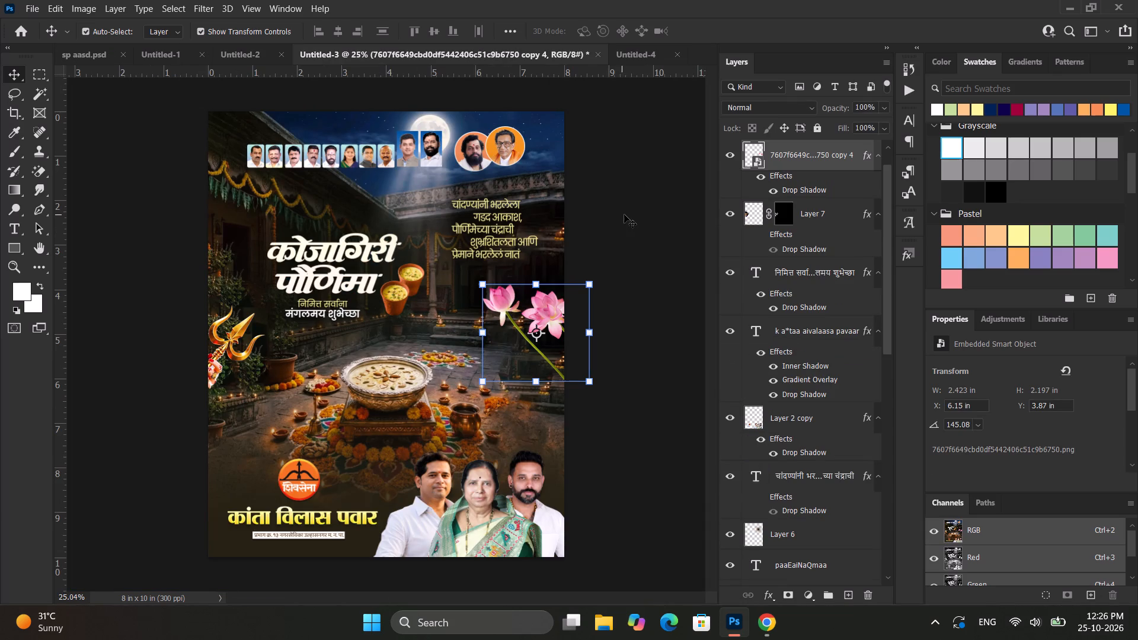
{"action": "left_click", "coordinate": [624, 215]}
{"action": "scroll", "coordinate": [510, 255], "scroll_direction": "up", "scroll_amount": 1, "text": "alt"}
{"action": "scroll", "coordinate": [365, 294], "scroll_direction": "up", "scroll_amount": 2, "text": "alt"}
{"action": "scroll", "coordinate": [238, 313], "scroll_direction": "up", "scroll_amount": 3, "text": "ctrl"}
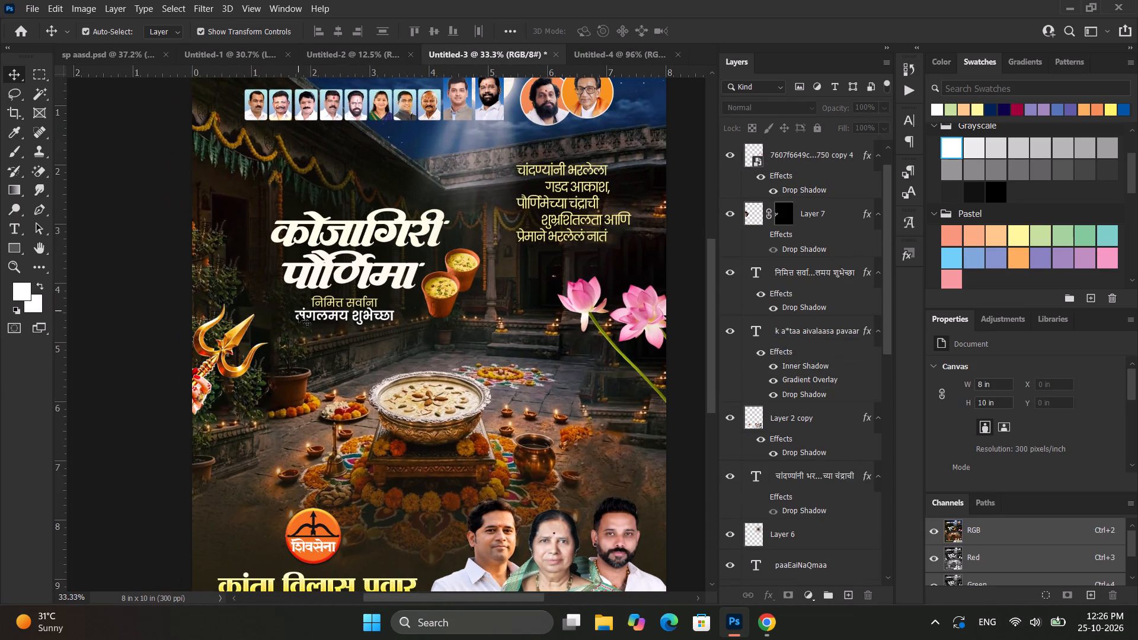
{"action": "scroll", "coordinate": [303, 322], "scroll_direction": "down", "scroll_amount": 1, "text": "alt"}
{"action": "scroll", "coordinate": [277, 422], "scroll_direction": "down", "scroll_amount": 6}
{"action": "scroll", "coordinate": [500, 177], "scroll_direction": "down", "scroll_amount": 3, "text": "alt"}
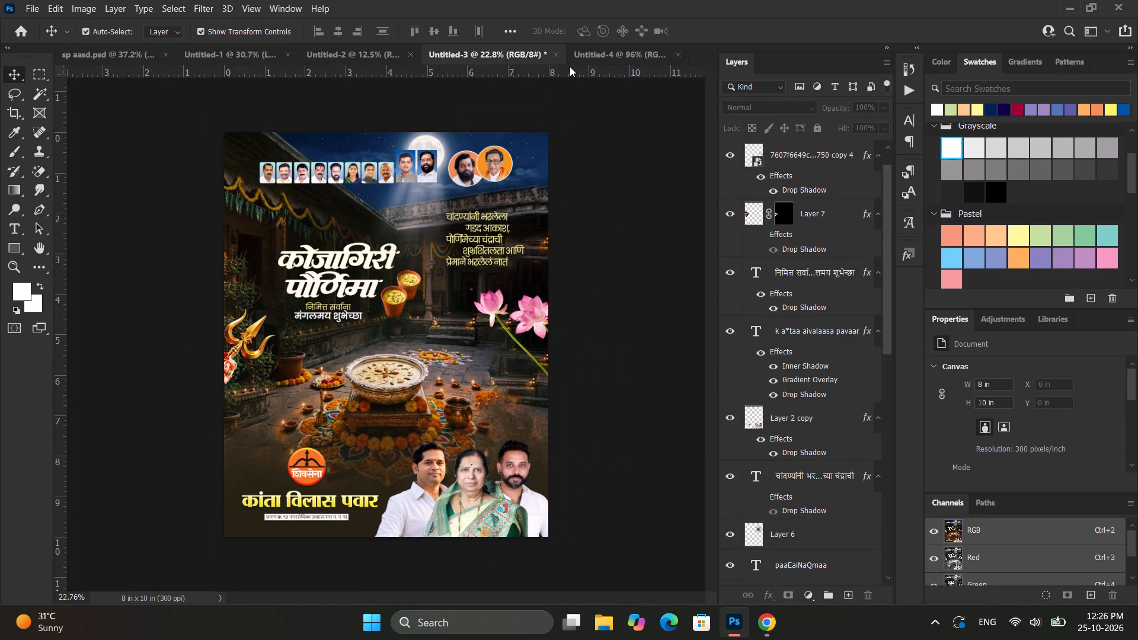
{"action": "left_click", "coordinate": [595, 56]}
{"action": "scroll", "coordinate": [527, 286], "scroll_direction": "down", "scroll_amount": 16, "text": "alt"}
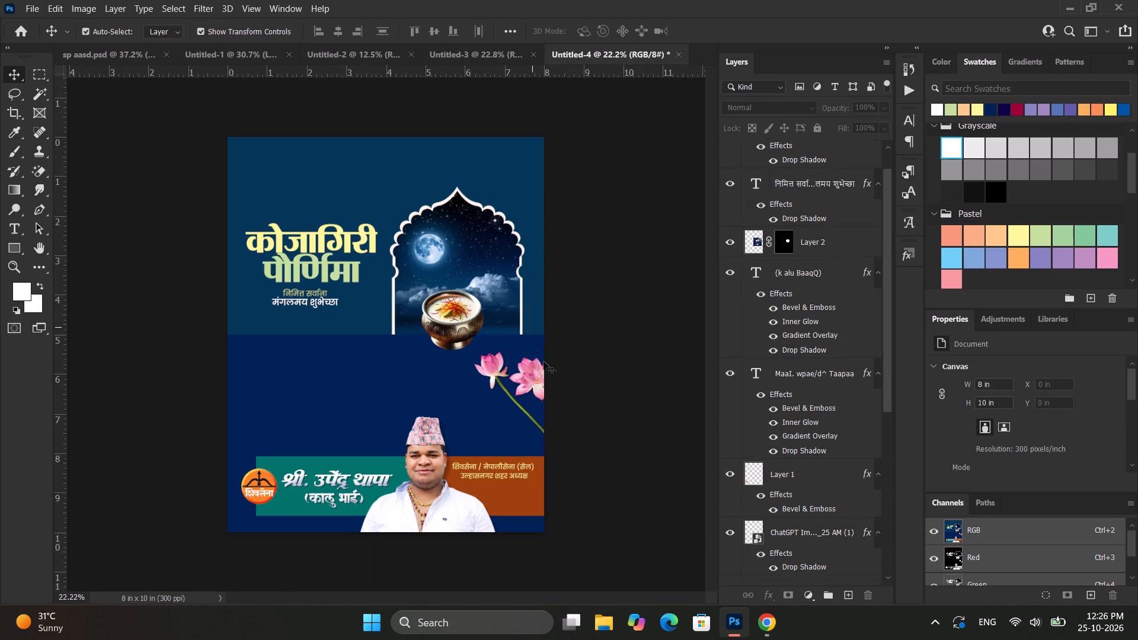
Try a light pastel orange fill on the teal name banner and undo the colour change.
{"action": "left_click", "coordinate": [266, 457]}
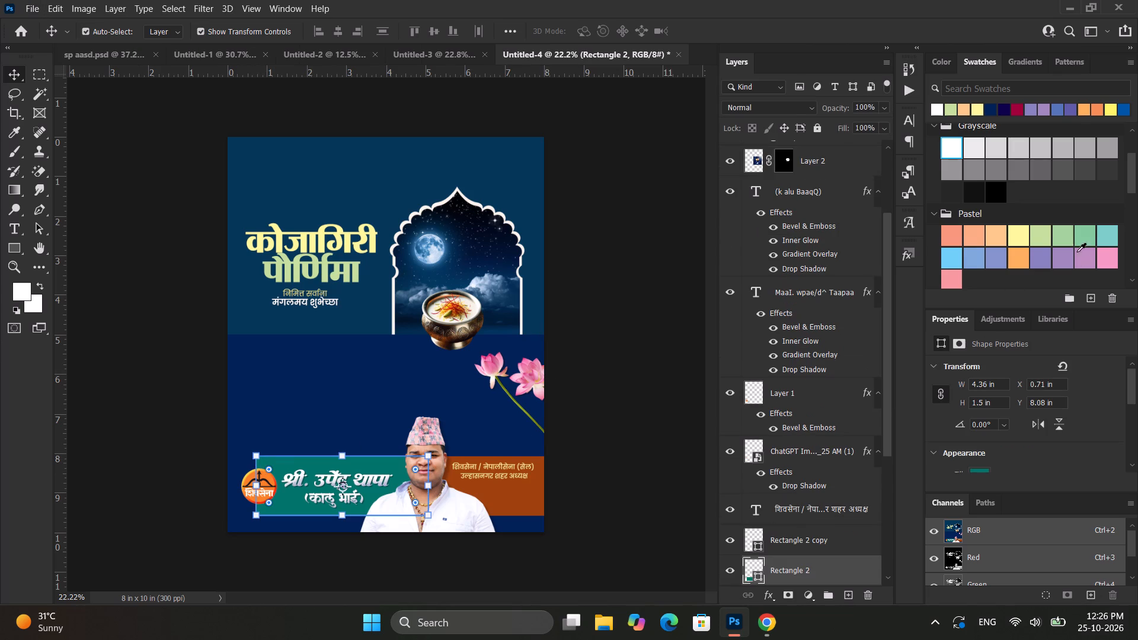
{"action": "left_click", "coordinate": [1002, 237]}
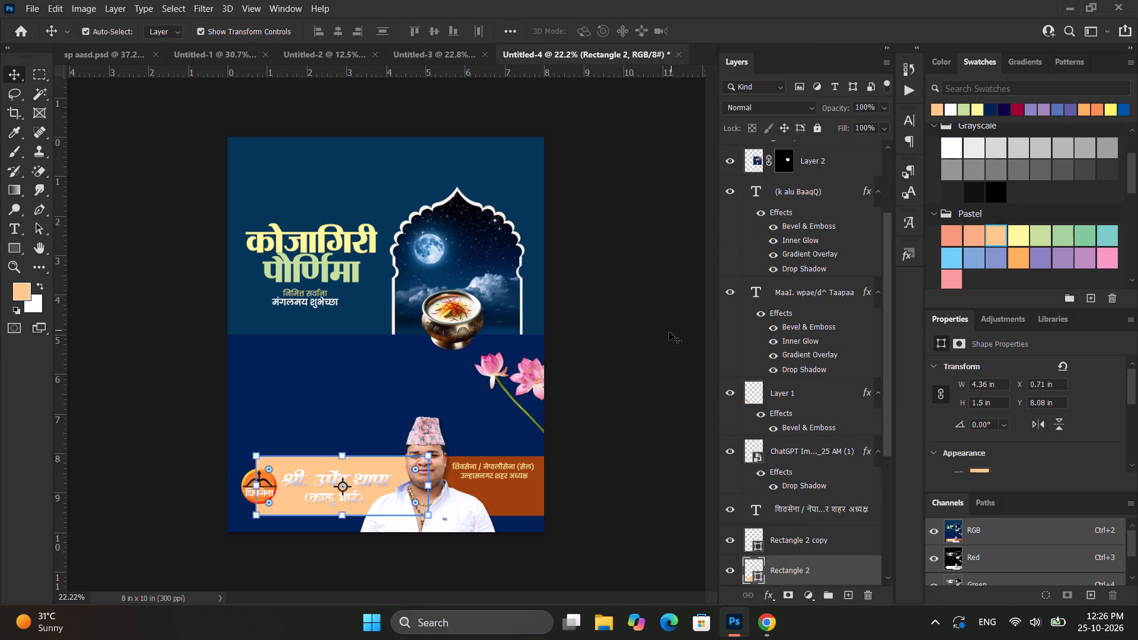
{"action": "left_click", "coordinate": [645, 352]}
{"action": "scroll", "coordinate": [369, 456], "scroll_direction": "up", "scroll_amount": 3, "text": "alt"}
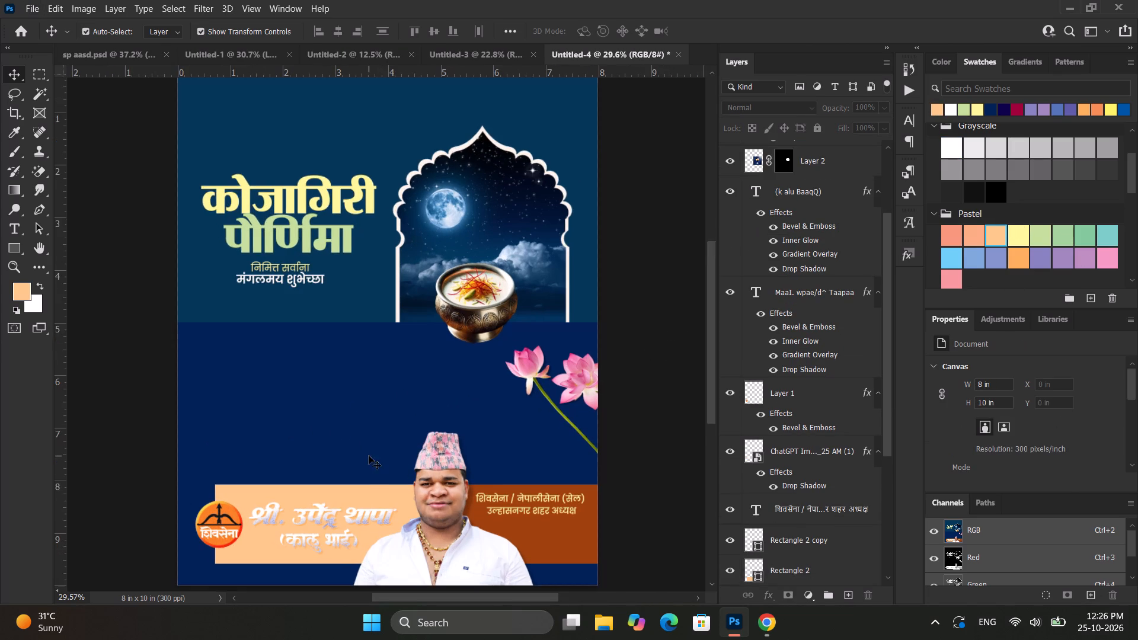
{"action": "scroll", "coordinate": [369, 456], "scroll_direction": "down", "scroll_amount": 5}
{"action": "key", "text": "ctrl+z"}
Switch to Chrome and look through the related Pinterest night-sky pins for a starry background image.
{"action": "left_click", "coordinate": [773, 627]}
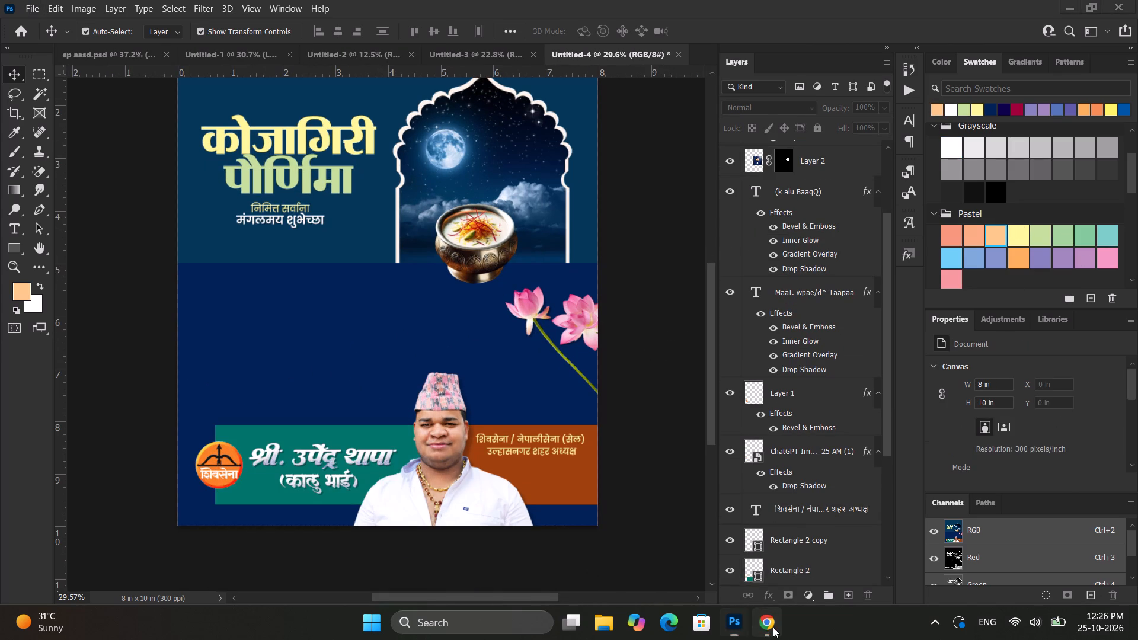
{"action": "right_click", "coordinate": [200, 351]}
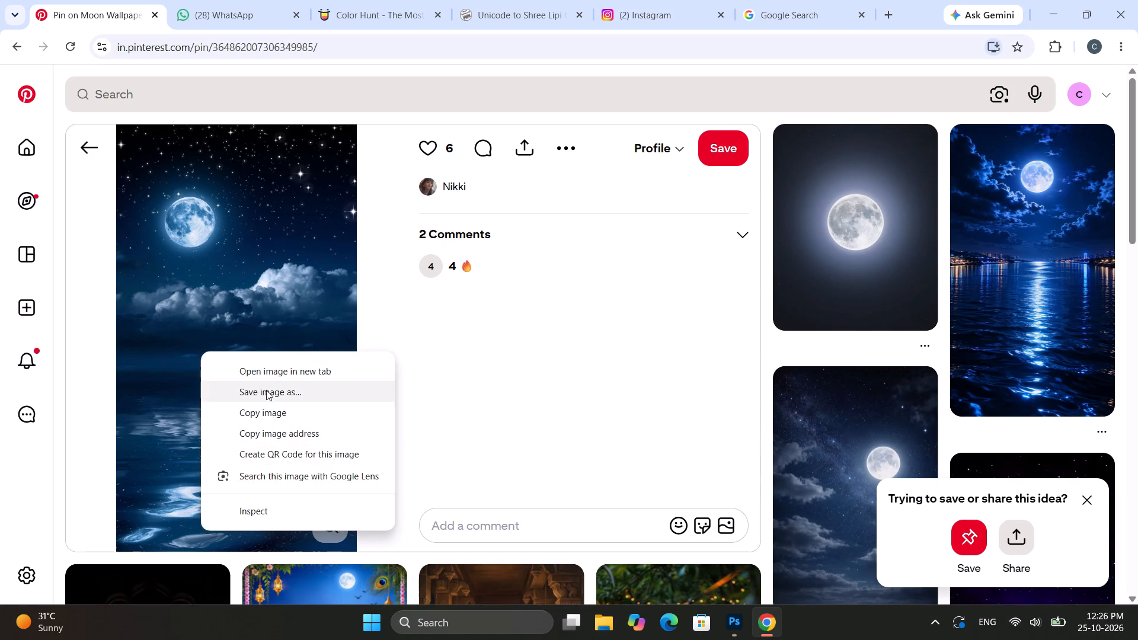
{"action": "scroll", "coordinate": [345, 372], "scroll_direction": "down", "scroll_amount": 7}
{"action": "scroll", "coordinate": [506, 468], "scroll_direction": "down", "scroll_amount": 2}
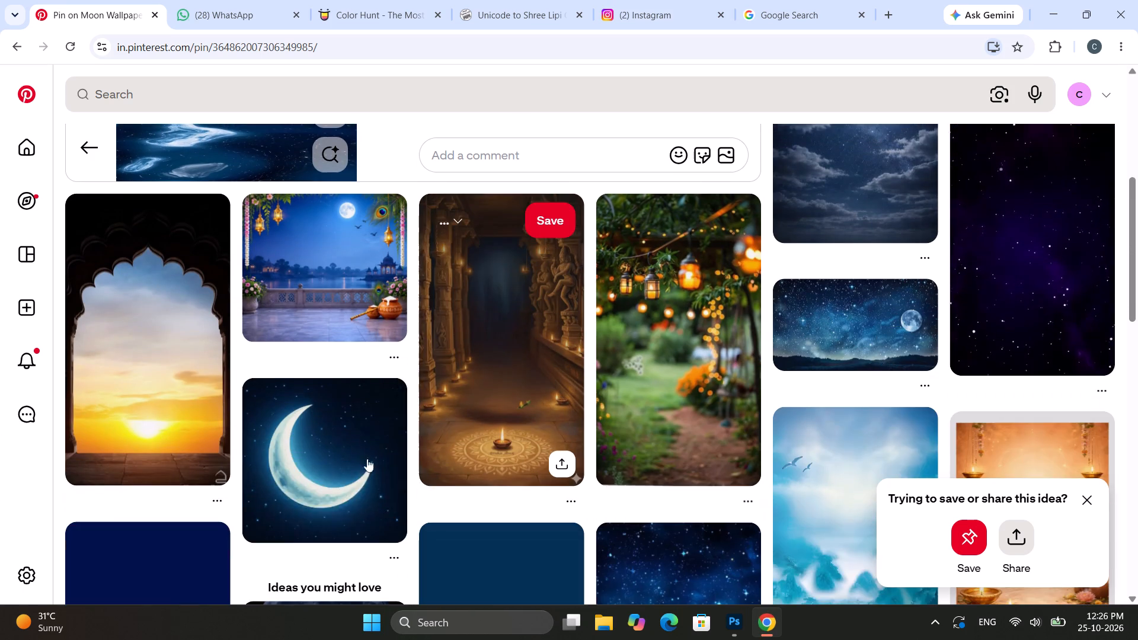
{"action": "scroll", "coordinate": [196, 410], "scroll_direction": "down", "scroll_amount": 1}
{"action": "scroll", "coordinate": [181, 338], "scroll_direction": "down", "scroll_amount": 1}
{"action": "scroll", "coordinate": [276, 353], "scroll_direction": "down", "scroll_amount": 2}
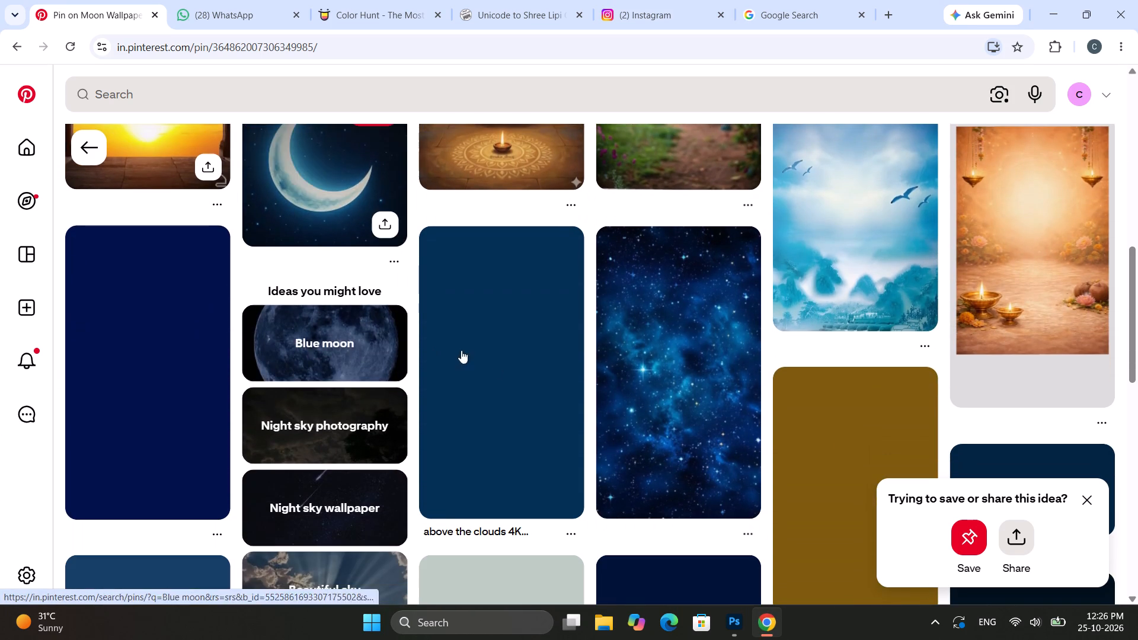
{"action": "left_click", "coordinate": [691, 383]}
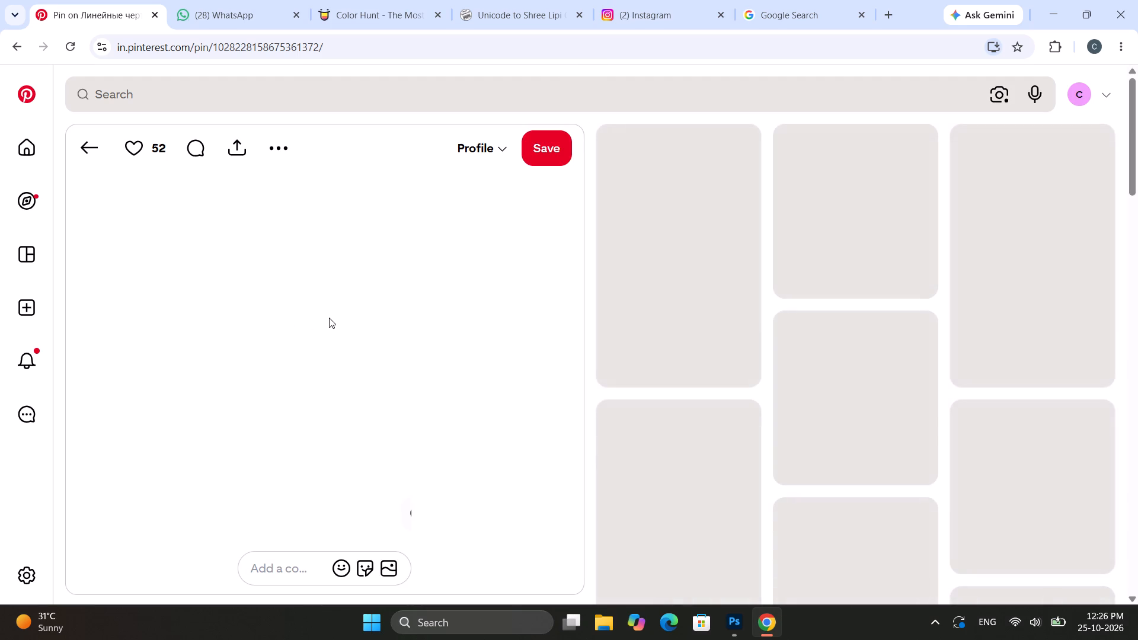
{"action": "scroll", "coordinate": [329, 318], "scroll_direction": "down", "scroll_amount": 5}
{"action": "scroll", "coordinate": [329, 318], "scroll_direction": "up", "scroll_amount": 8}
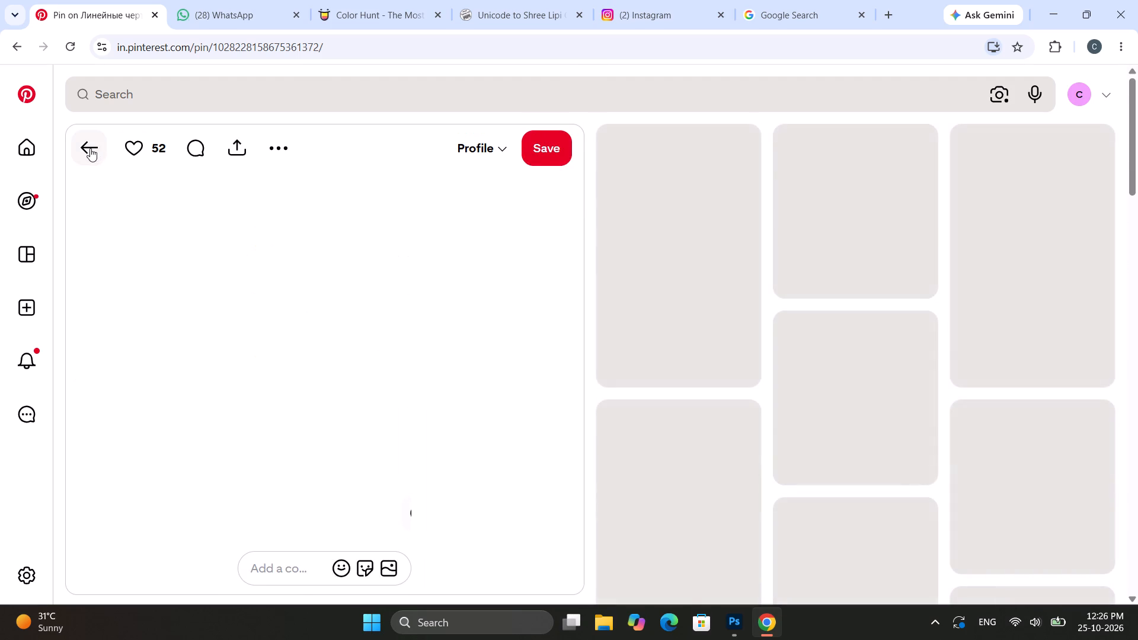
{"action": "left_click", "coordinate": [90, 148]}
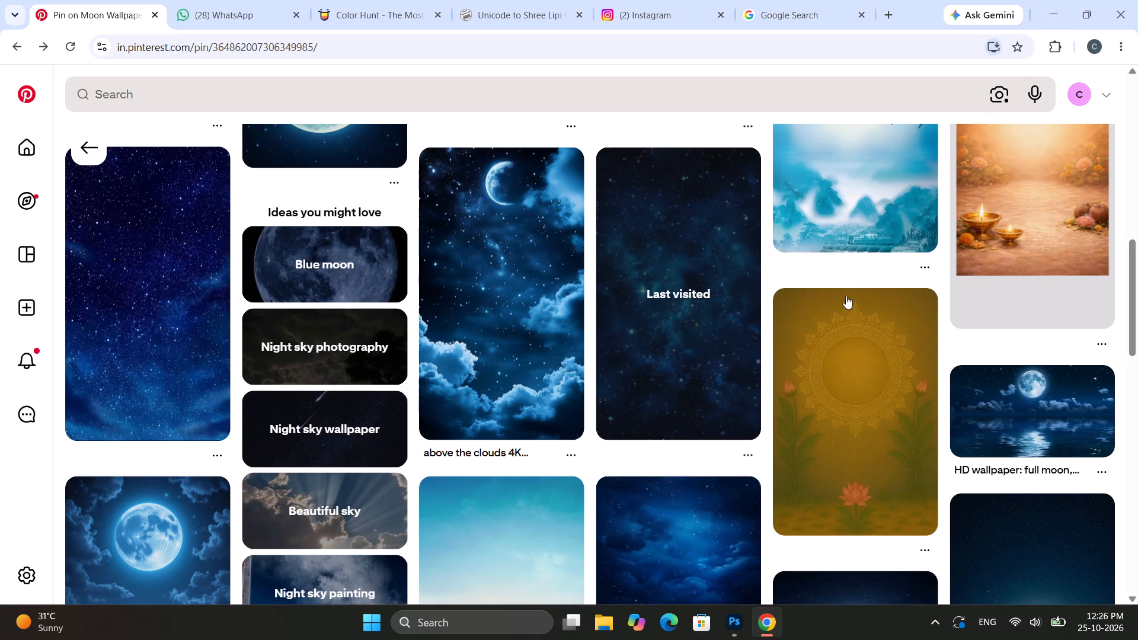
{"action": "scroll", "coordinate": [801, 314], "scroll_direction": "down", "scroll_amount": 2}
{"action": "scroll", "coordinate": [616, 313], "scroll_direction": "up", "scroll_amount": 2}
Open the starry sky pin and, from its related pins, copy the image of a deep-blue sky full of small stars.
{"action": "left_click", "coordinate": [689, 303]}
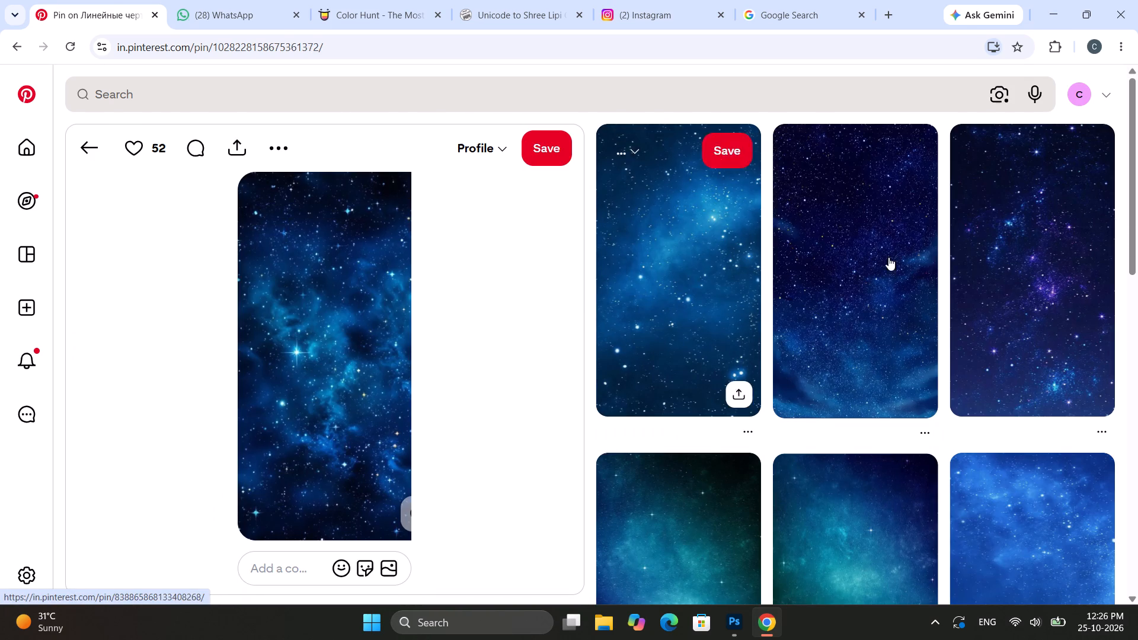
{"action": "left_click", "coordinate": [866, 260]}
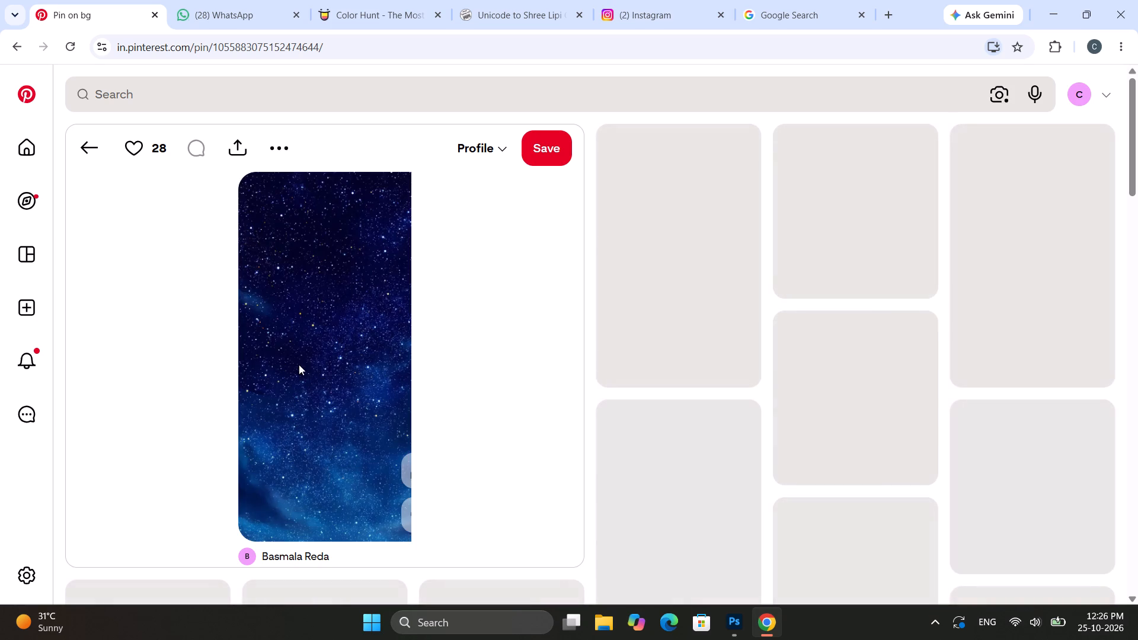
{"action": "right_click", "coordinate": [311, 357]}
{"action": "left_click", "coordinate": [375, 415]}
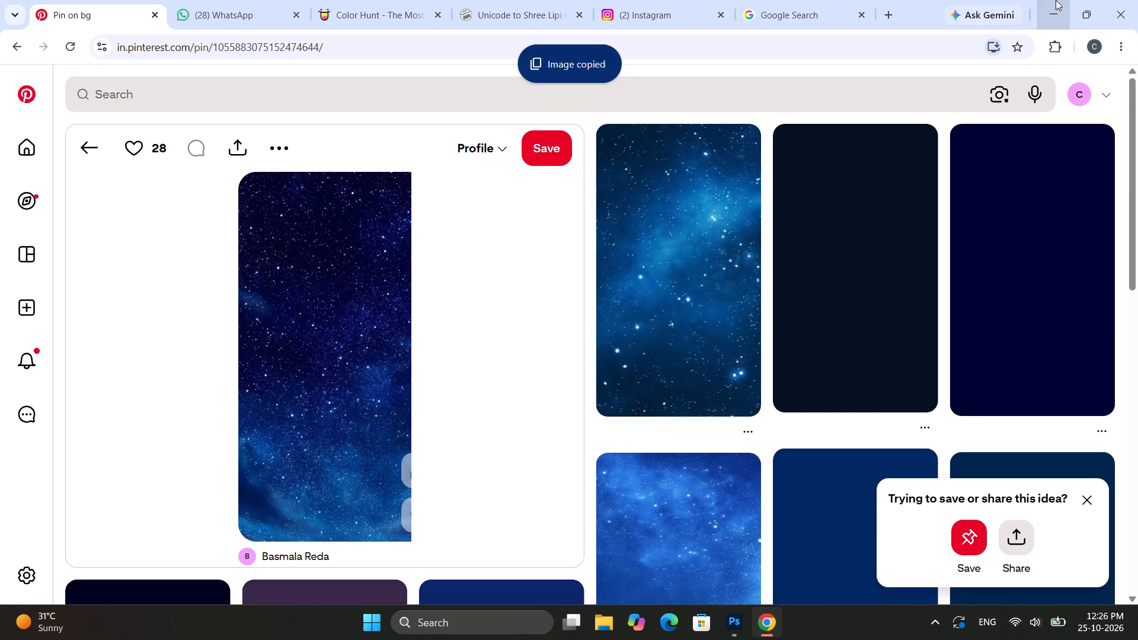
Return to Photoshop, paste the starry sky into Untitled-4 and place its layer directly below Rectangle 1.
{"action": "left_click", "coordinate": [1056, 0]}
{"action": "scroll", "coordinate": [494, 319], "scroll_direction": "up", "scroll_amount": 3}
{"action": "scroll", "coordinate": [447, 217], "scroll_direction": "up", "scroll_amount": 3}
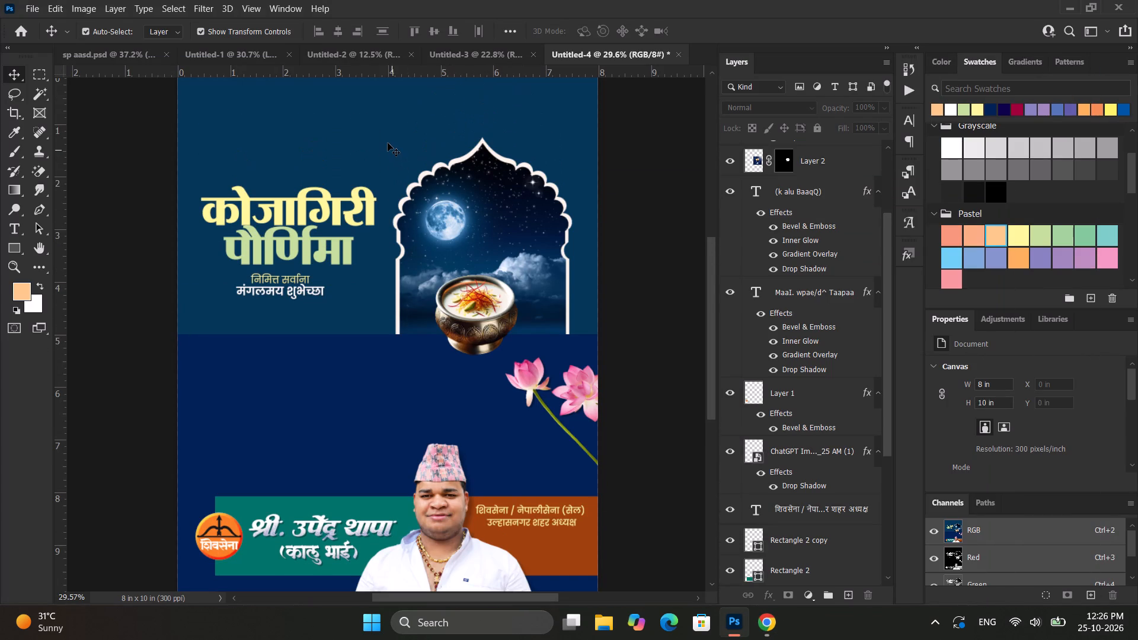
{"action": "left_click", "coordinate": [388, 142]}
{"action": "left_click", "coordinate": [313, 373]}
{"action": "key", "text": "ctrl+v"}
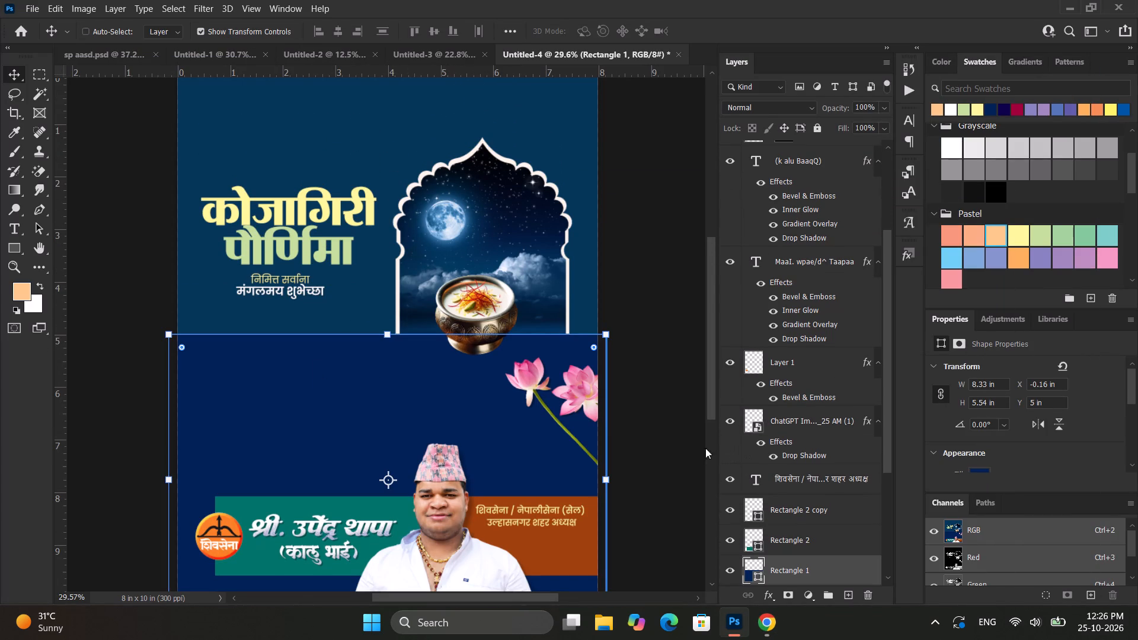
{"action": "scroll", "coordinate": [670, 403], "scroll_direction": "down", "scroll_amount": 4}
{"action": "scroll", "coordinate": [839, 456], "scroll_direction": "down", "scroll_amount": 3}
{"action": "left_click_drag", "start_coordinate": [820, 366], "coordinate": [810, 405]}
{"action": "scroll", "coordinate": [532, 357], "scroll_direction": "down", "scroll_amount": 5, "text": "alt"}
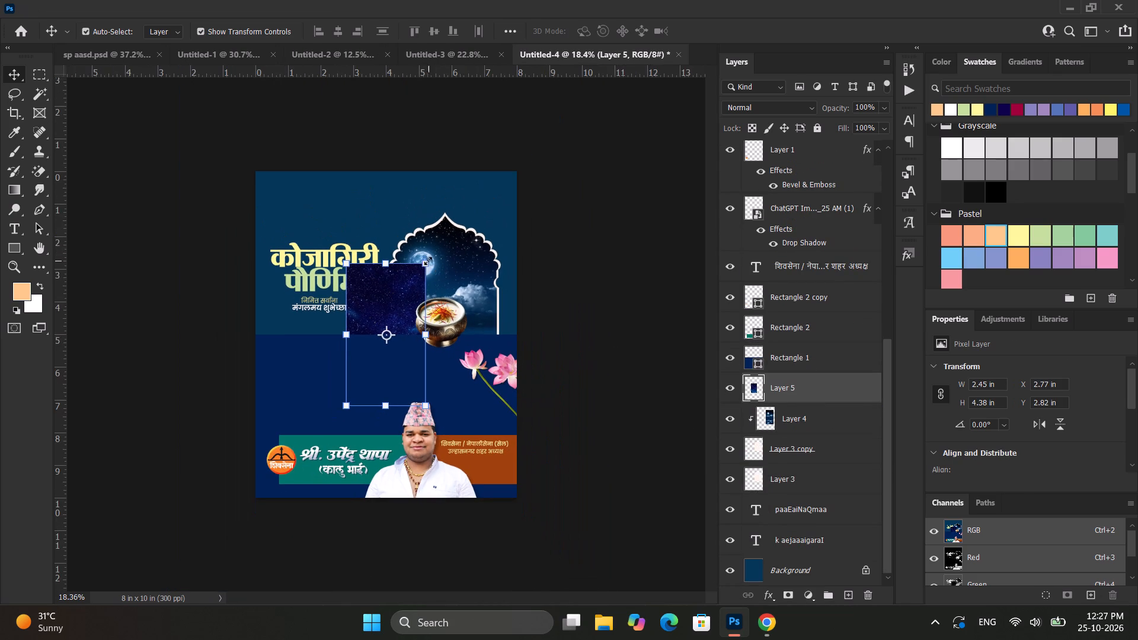
Scale the starry sky image up from its centre to about 328% so it spans the poster's full width.
{"action": "left_click_drag", "start_coordinate": [421, 265], "coordinate": [592, 146], "text": "alt"}
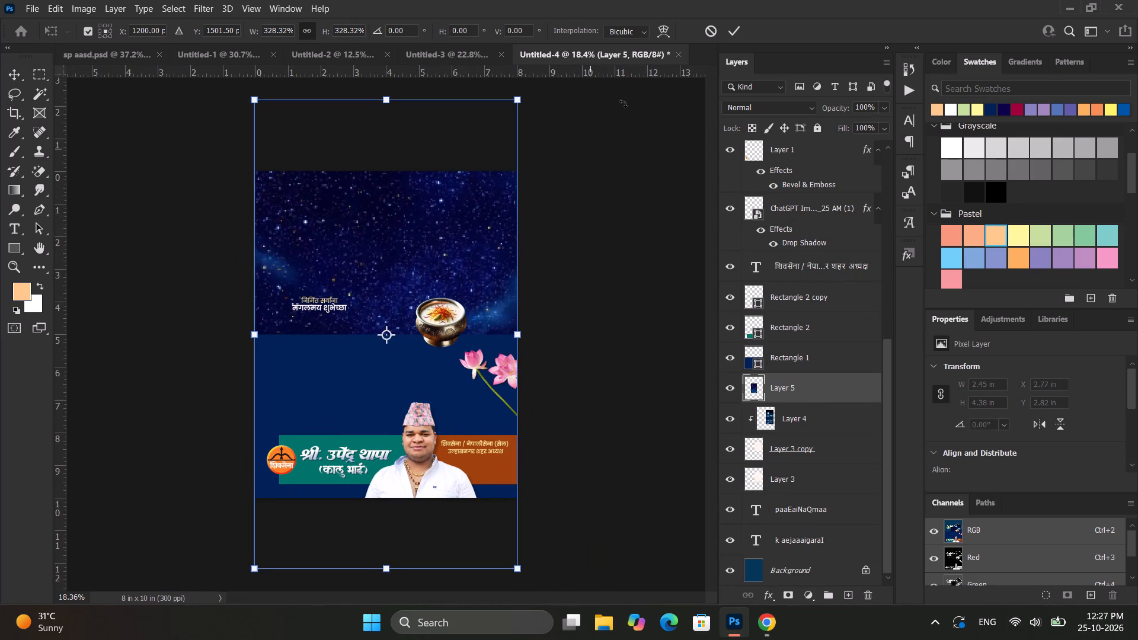
{"action": "left_click", "coordinate": [724, 31]}
{"action": "left_click", "coordinate": [734, 33]}
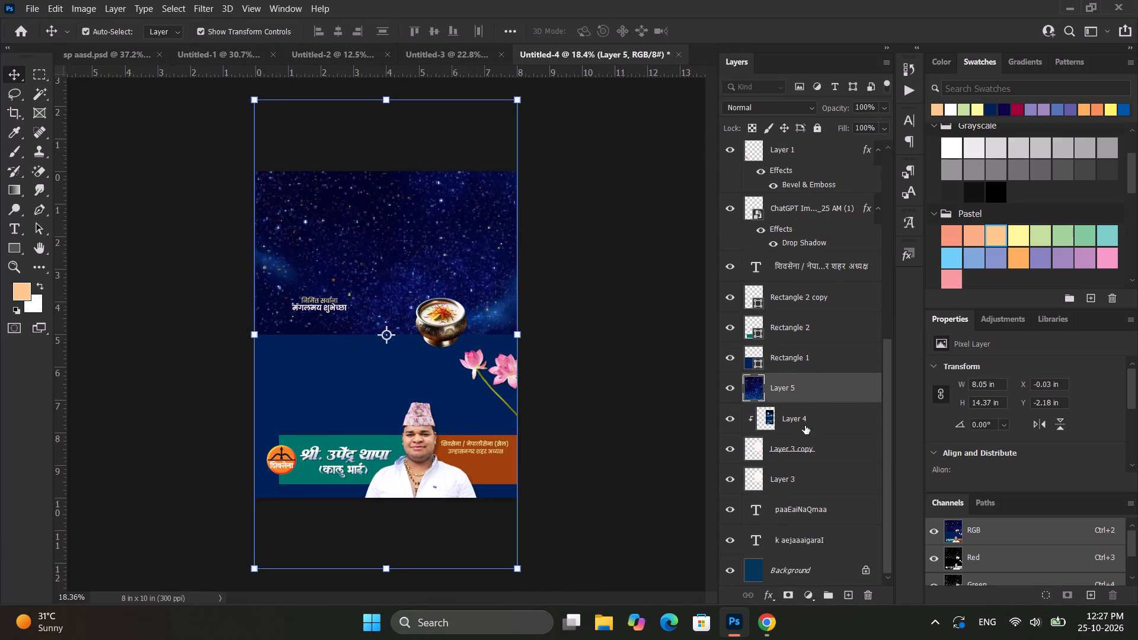
Move the starry sky layer beneath the arch and title layers, directly above Background.
{"action": "left_click_drag", "start_coordinate": [811, 393], "coordinate": [803, 494]}
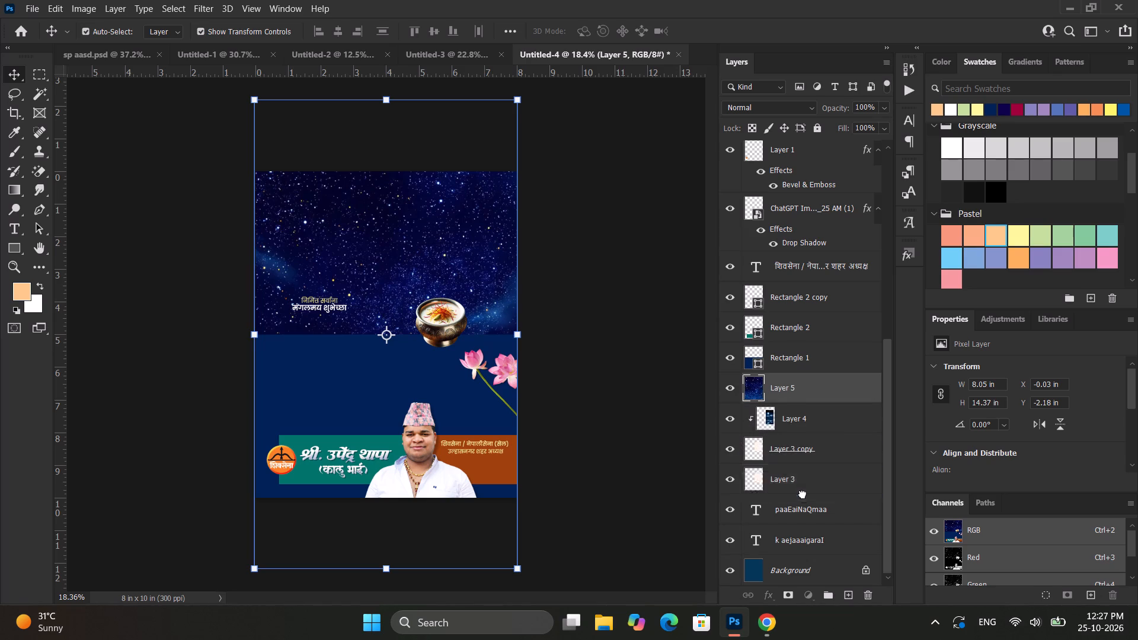
{"action": "scroll", "coordinate": [875, 504], "scroll_direction": "down", "scroll_amount": 5}
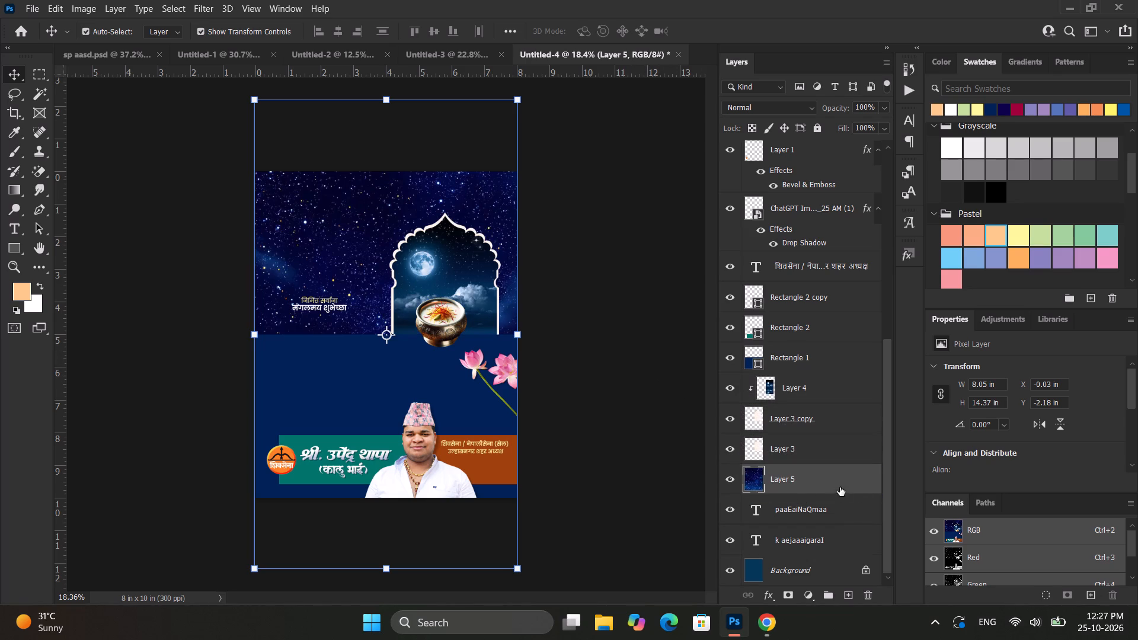
{"action": "left_click_drag", "start_coordinate": [826, 482], "coordinate": [814, 567]}
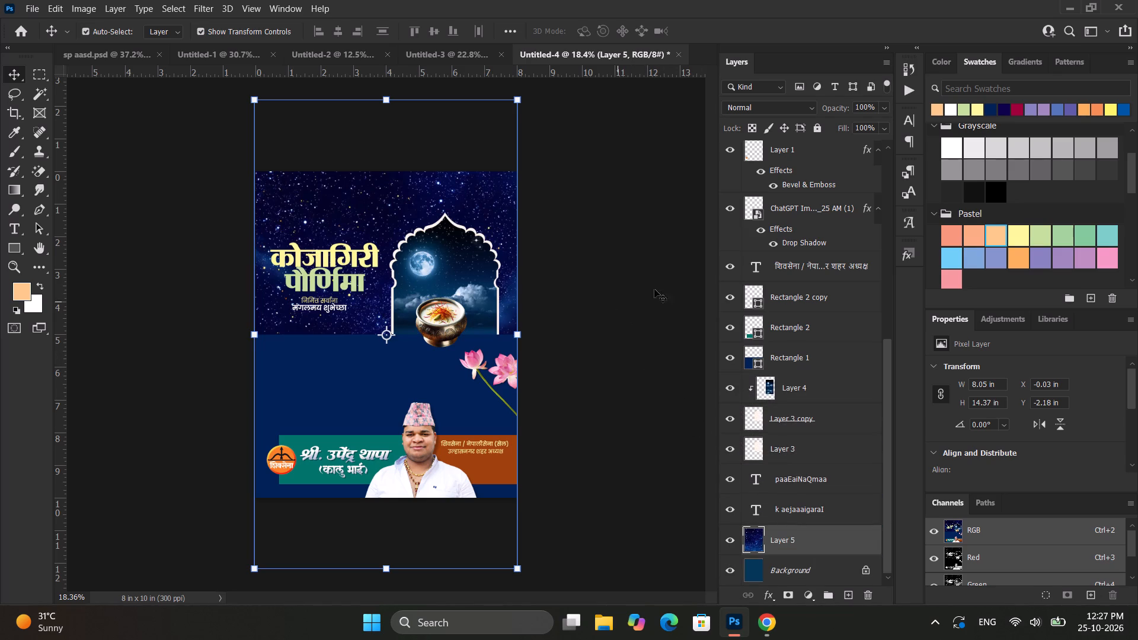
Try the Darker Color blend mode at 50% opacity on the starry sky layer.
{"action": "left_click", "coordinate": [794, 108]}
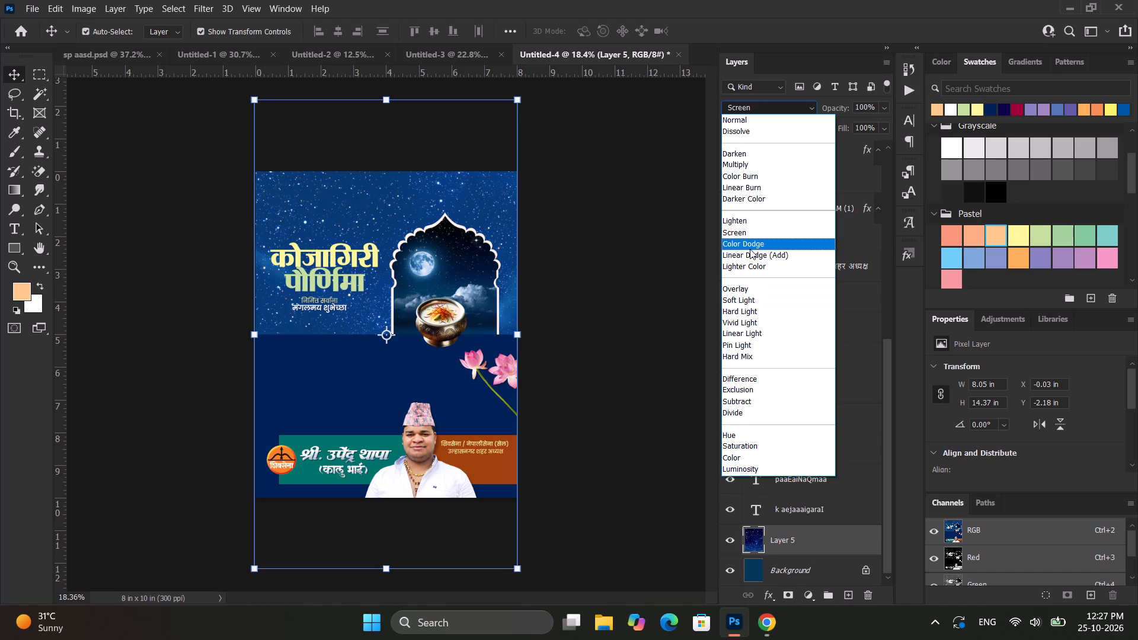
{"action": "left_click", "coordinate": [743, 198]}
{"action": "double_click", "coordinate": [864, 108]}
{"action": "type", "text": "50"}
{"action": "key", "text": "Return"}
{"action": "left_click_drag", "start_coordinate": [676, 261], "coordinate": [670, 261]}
Examine the blended starry background up close and against the navy lower half of the poster.
{"action": "scroll", "coordinate": [472, 244], "scroll_direction": "up", "scroll_amount": 7, "text": "alt"}
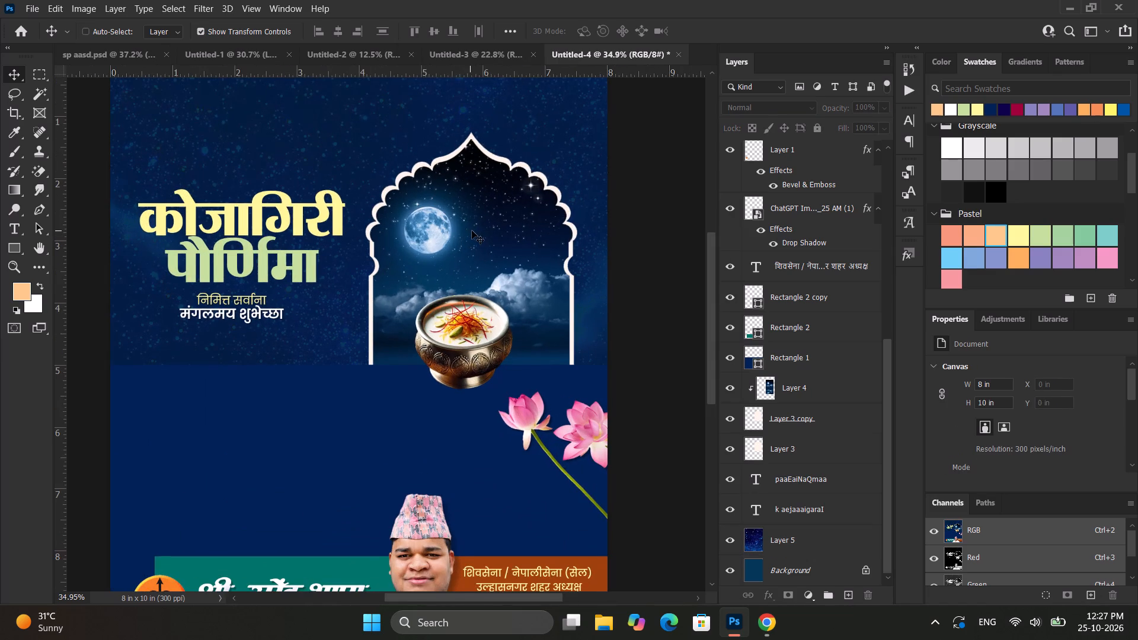
{"action": "scroll", "coordinate": [474, 231], "scroll_direction": "up", "scroll_amount": 3, "text": "ctrl"}
{"action": "scroll", "coordinate": [411, 231], "scroll_direction": "up", "scroll_amount": 8}
{"action": "scroll", "coordinate": [405, 229], "scroll_direction": "down", "scroll_amount": 9, "text": "alt"}
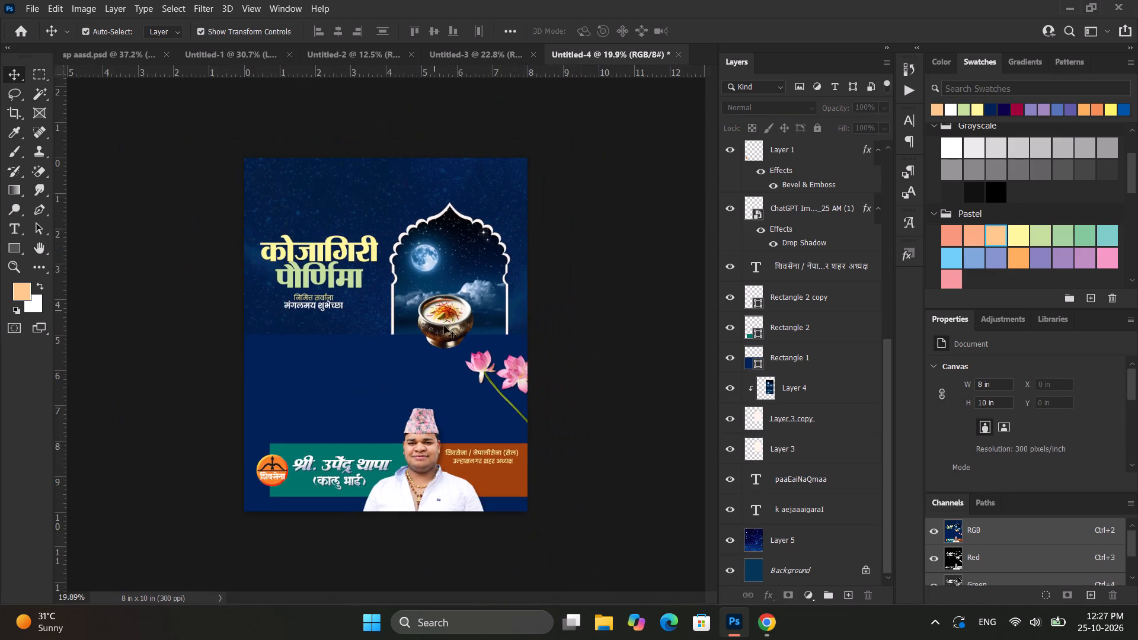
{"action": "scroll", "coordinate": [444, 326], "scroll_direction": "up", "scroll_amount": 3, "text": "alt"}
{"action": "left_click", "coordinate": [395, 377]}
{"action": "scroll", "coordinate": [575, 283], "scroll_direction": "down", "scroll_amount": 2, "text": "alt"}
{"action": "left_click", "coordinate": [657, 261]}
{"action": "scroll", "coordinate": [363, 334], "scroll_direction": "up", "scroll_amount": 2, "text": "alt"}
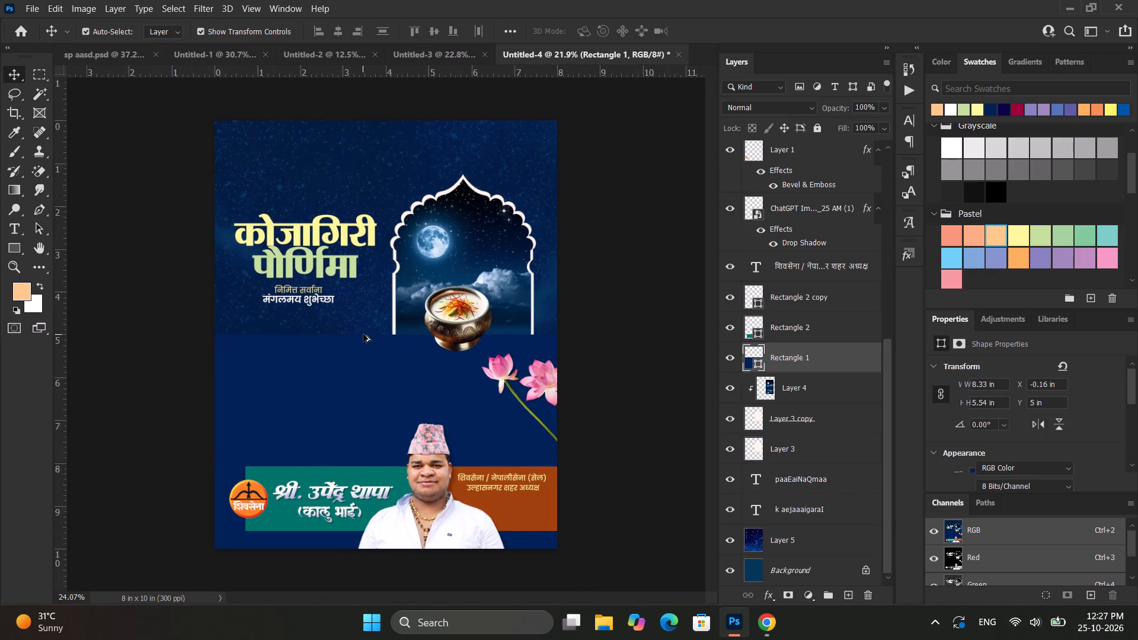
{"action": "scroll", "coordinate": [349, 297], "scroll_direction": "up", "scroll_amount": 1, "text": "ctrl"}
{"action": "scroll", "coordinate": [349, 297], "scroll_direction": "up", "scroll_amount": 1, "text": "alt"}
{"action": "scroll", "coordinate": [349, 297], "scroll_direction": "down", "scroll_amount": 1, "text": "alt"}
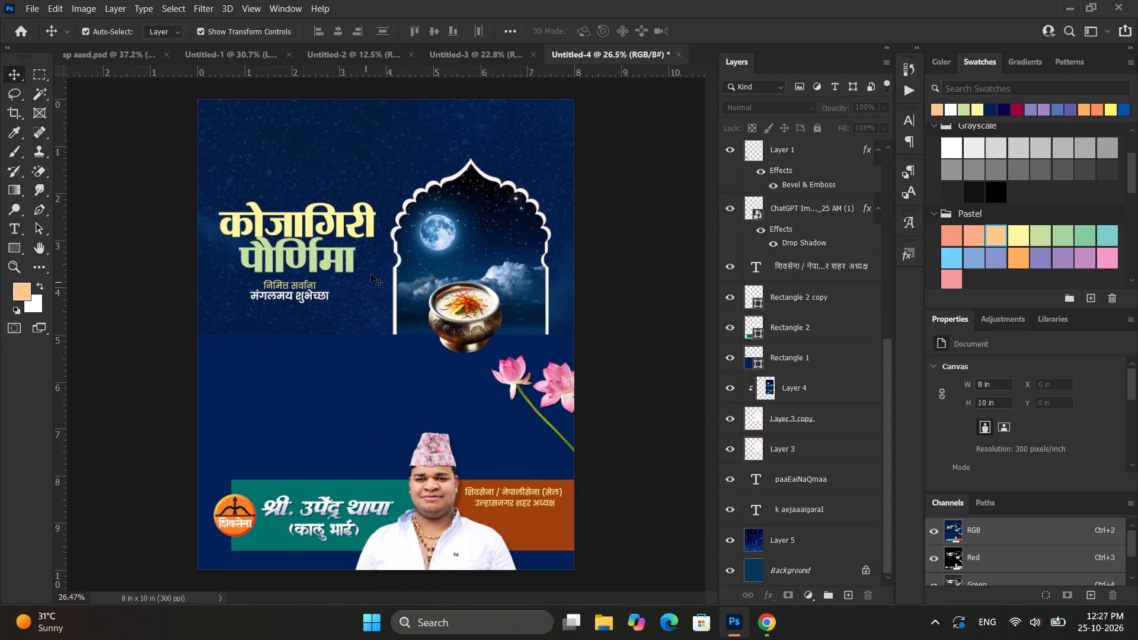
{"action": "scroll", "coordinate": [398, 243], "scroll_direction": "up", "scroll_amount": 5, "text": "alt"}
Set the starry sky layer's blend mode to Normal and its opacity to 20%.
{"action": "left_click", "coordinate": [377, 193]}
{"action": "scroll", "coordinate": [377, 193], "scroll_direction": "down", "scroll_amount": 4, "text": "alt"}
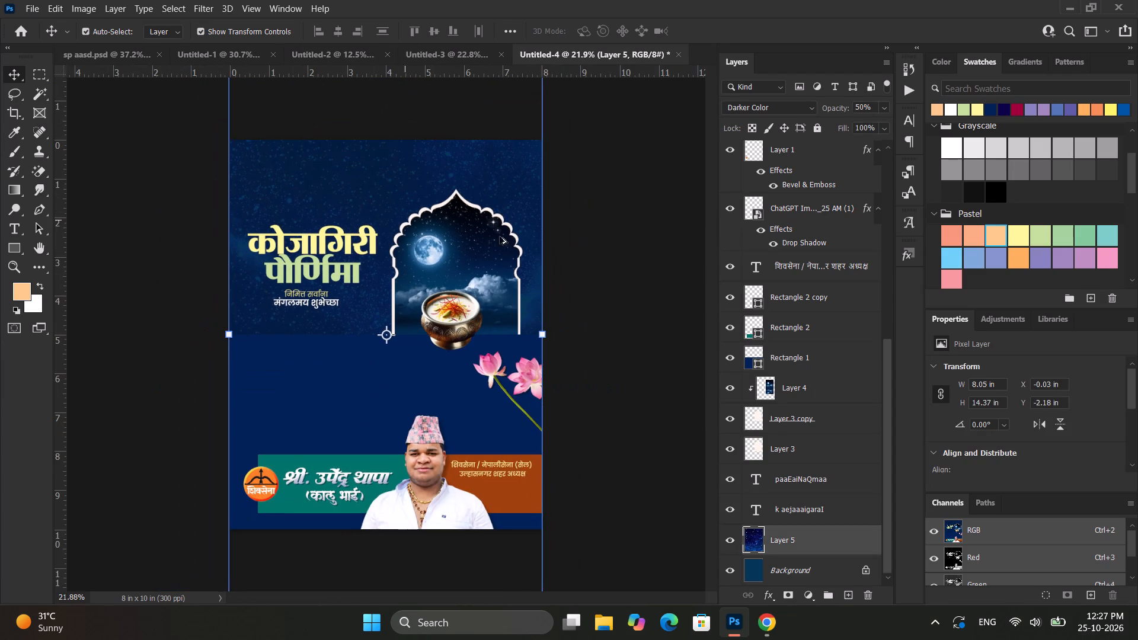
{"action": "left_click", "coordinate": [805, 107]}
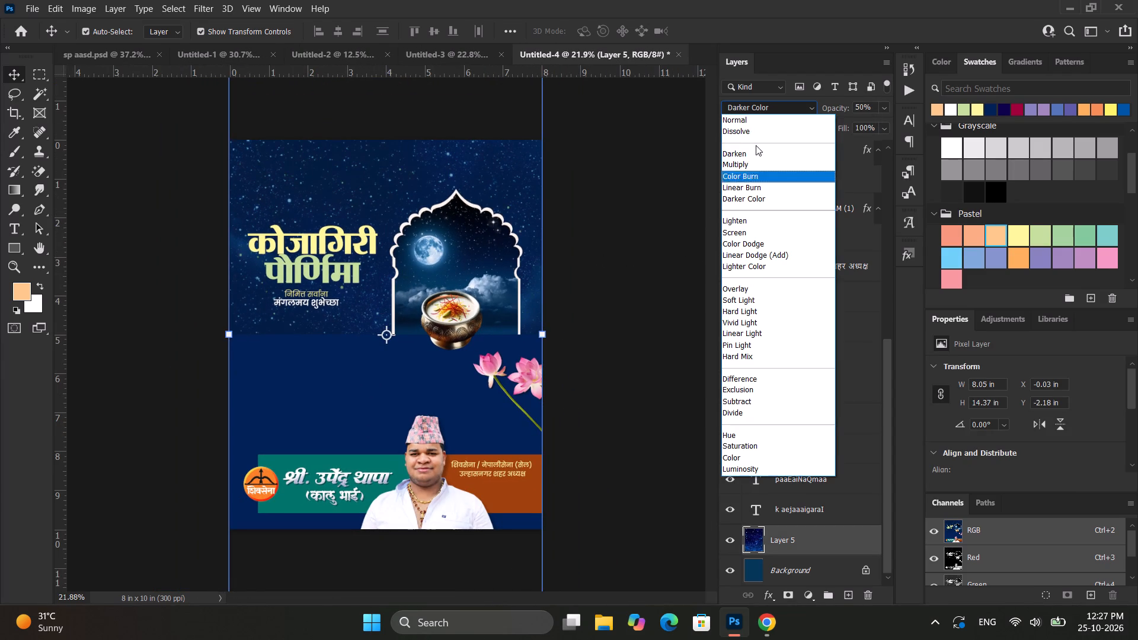
{"action": "left_click", "coordinate": [754, 119]}
{"action": "double_click", "coordinate": [872, 105]}
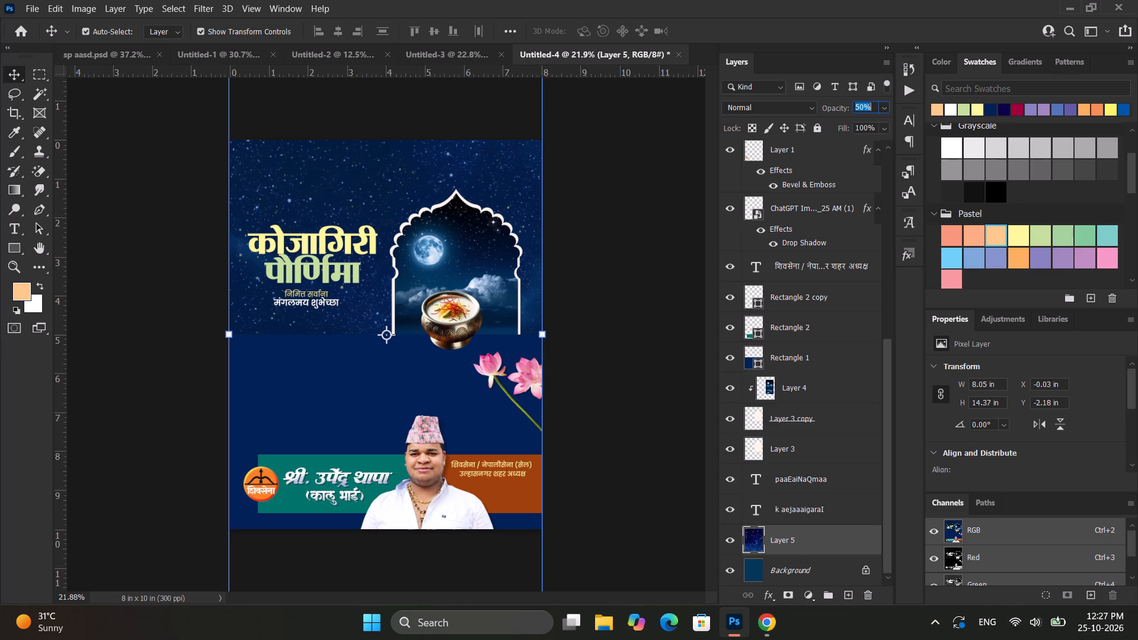
{"action": "type", "text": "20"}
{"action": "key", "text": "Return"}
{"action": "left_click", "coordinate": [631, 247]}
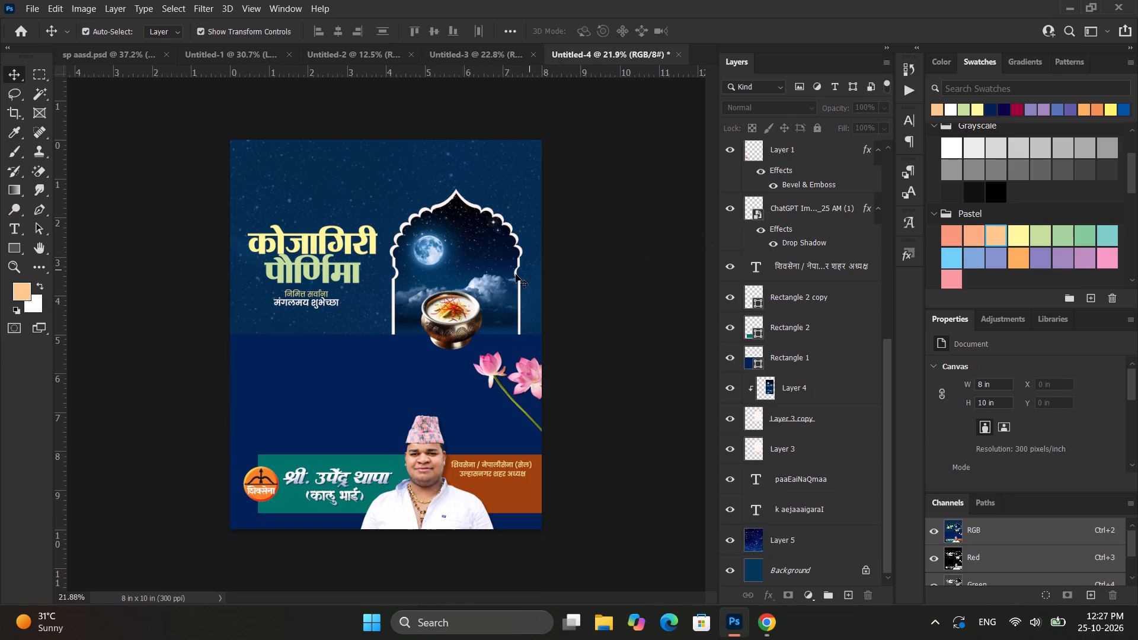
Add a drop shadow to the कोजागिरी title line with 27% opacity, 25 px distance and 18 px size.
{"action": "scroll", "coordinate": [441, 284], "scroll_direction": "up", "scroll_amount": 2, "text": "alt"}
{"action": "scroll", "coordinate": [441, 284], "scroll_direction": "up", "scroll_amount": 1, "text": "ctrl"}
{"action": "scroll", "coordinate": [477, 287], "scroll_direction": "down", "scroll_amount": 2, "text": "alt"}
{"action": "left_click", "coordinate": [604, 286]}
{"action": "scroll", "coordinate": [373, 273], "scroll_direction": "up", "scroll_amount": 4, "text": "alt"}
{"action": "scroll", "coordinate": [335, 230], "scroll_direction": "up", "scroll_amount": 4, "text": "alt"}
{"action": "left_click", "coordinate": [331, 228], "text": "alt"}
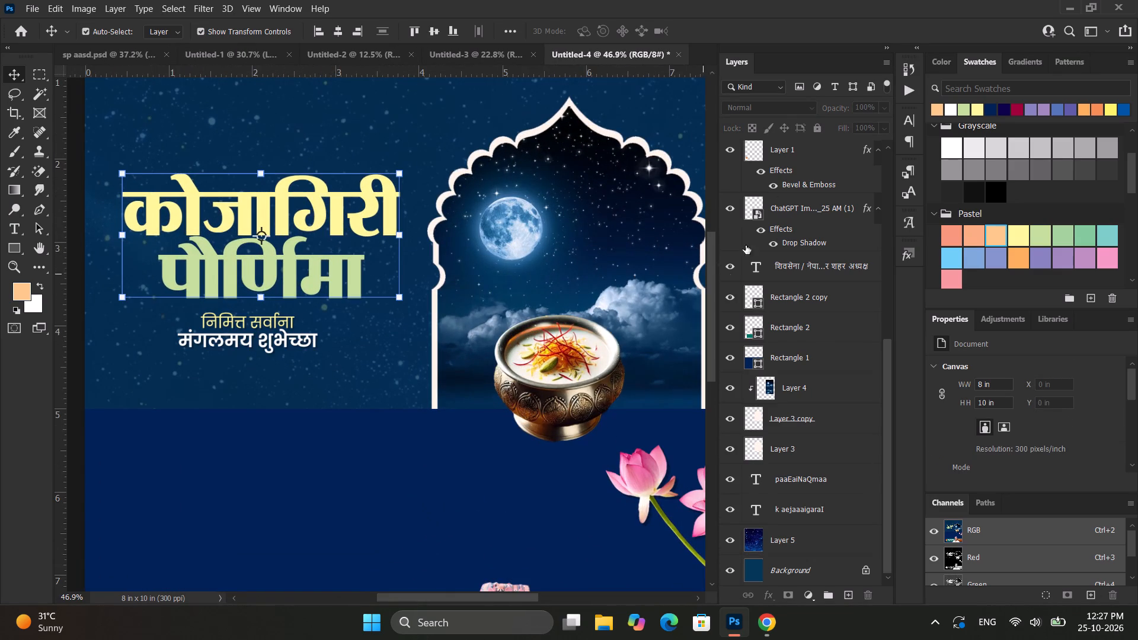
{"action": "right_click", "coordinate": [813, 513]}
{"action": "left_click", "coordinate": [919, 18]}
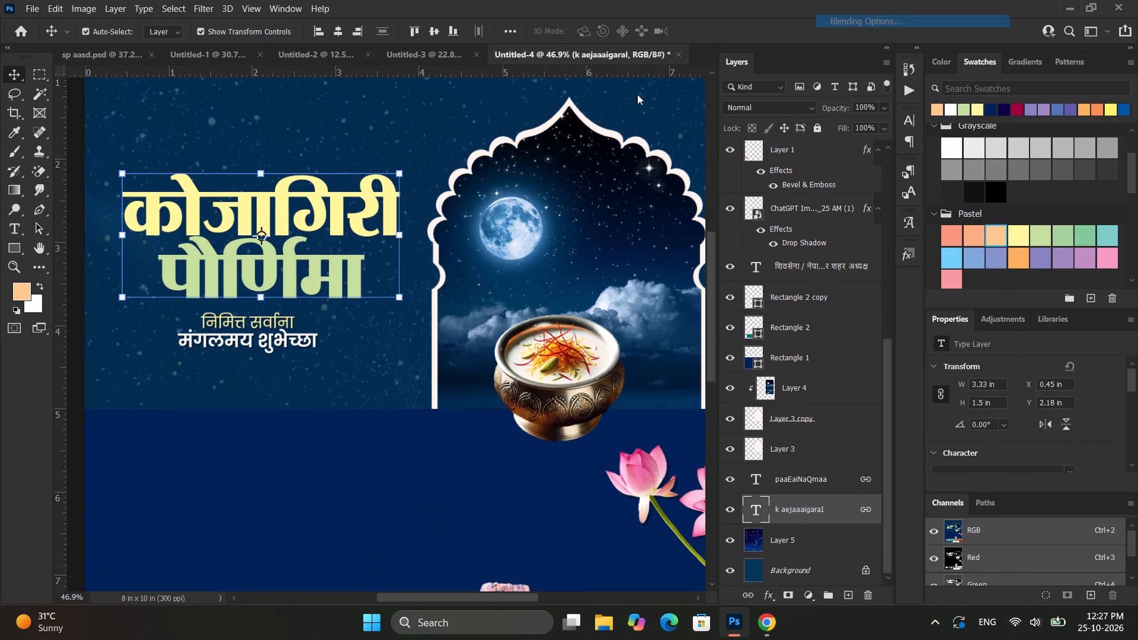
{"action": "left_click", "coordinate": [586, 222]}
{"action": "left_click", "coordinate": [602, 221]}
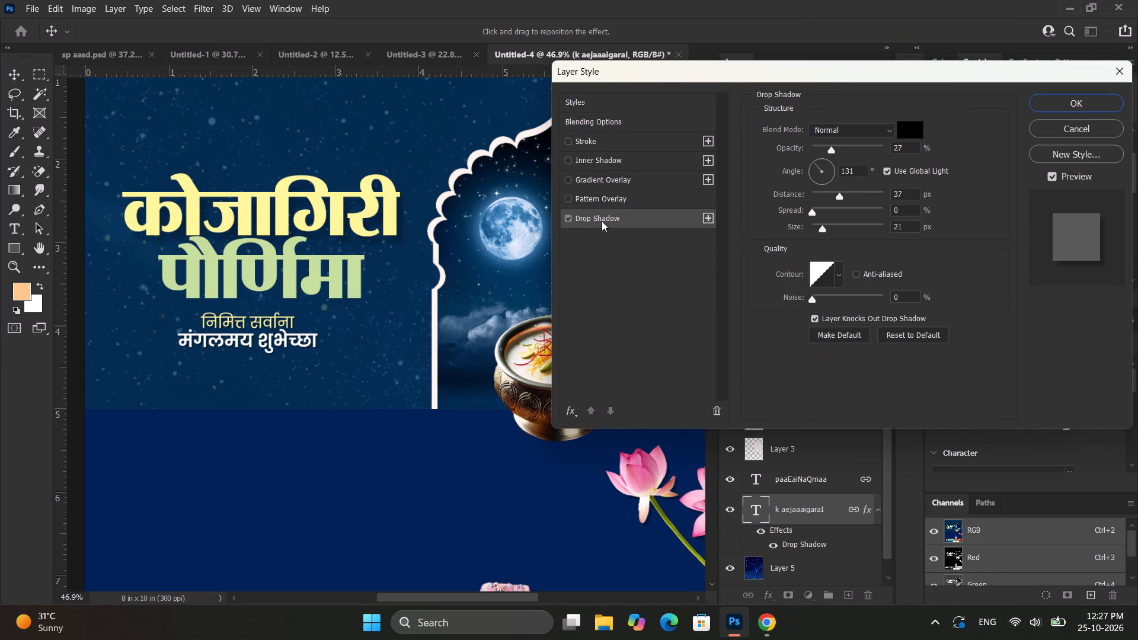
{"action": "scroll", "coordinate": [299, 221], "scroll_direction": "up", "scroll_amount": 8, "text": "alt"}
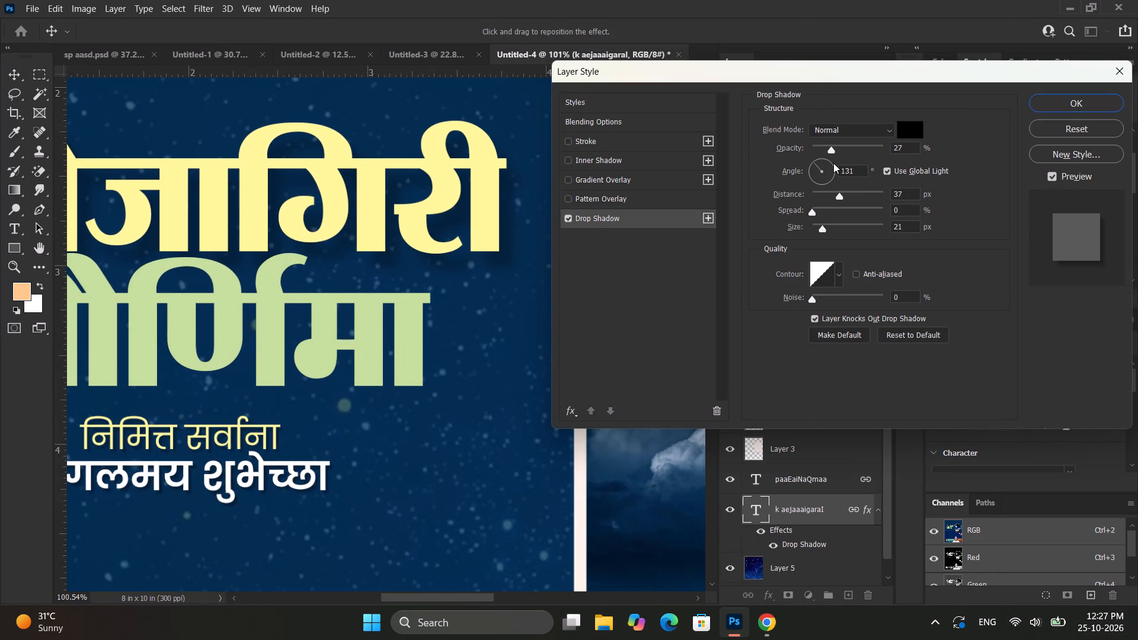
{"action": "left_click", "coordinate": [822, 227]}
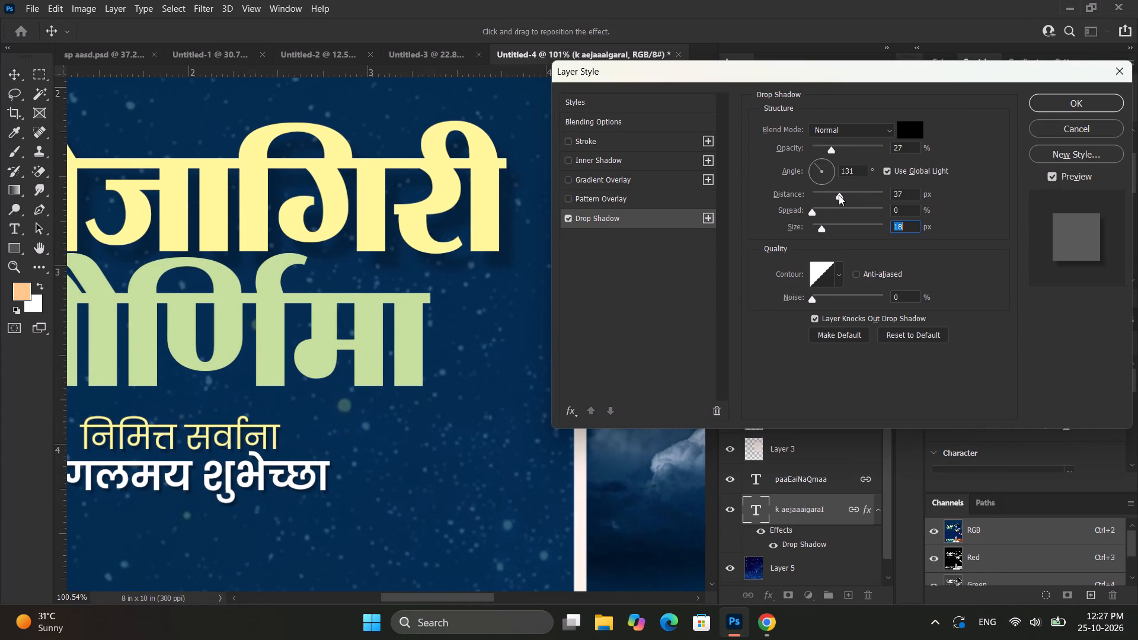
{"action": "left_click_drag", "start_coordinate": [837, 195], "coordinate": [831, 201]}
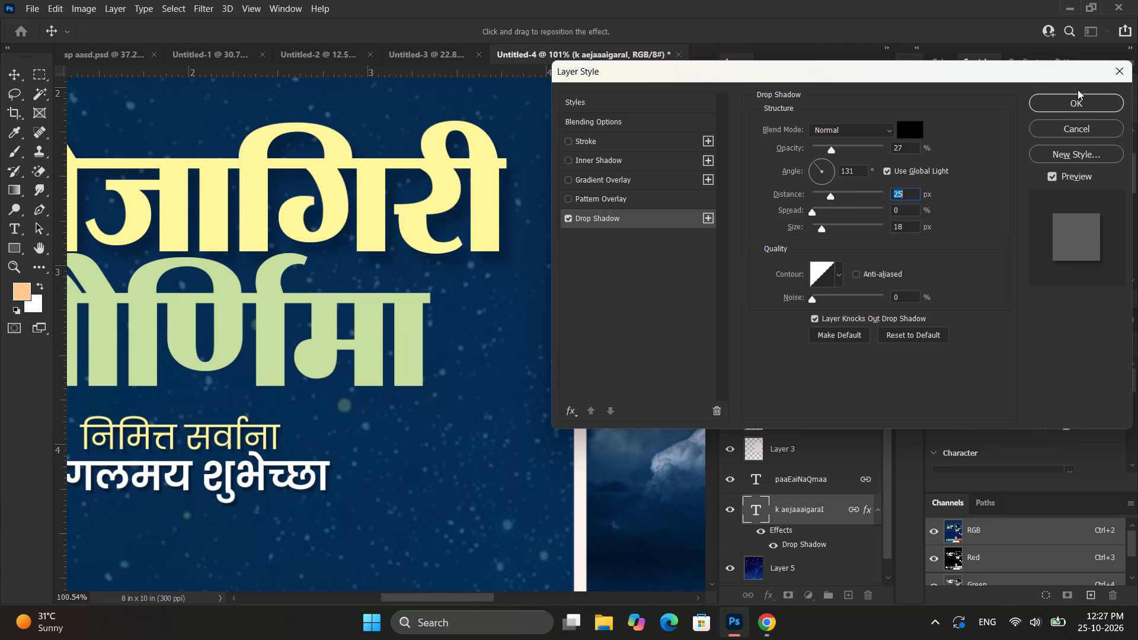
{"action": "left_click", "coordinate": [1085, 104]}
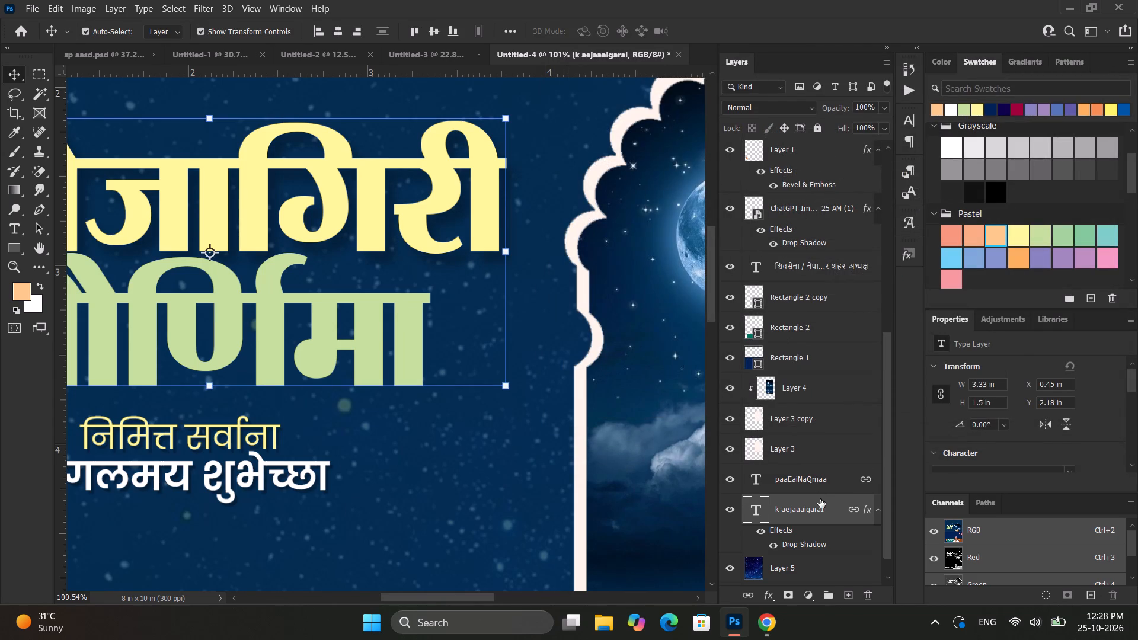
Copy the drop shadow layer style from the कोजागिरी text layer onto the पौर्णिमा text layer.
{"action": "right_click", "coordinate": [820, 499]}
{"action": "left_click", "coordinate": [891, 497]}
{"action": "left_click", "coordinate": [801, 482]}
{"action": "right_click", "coordinate": [801, 482]}
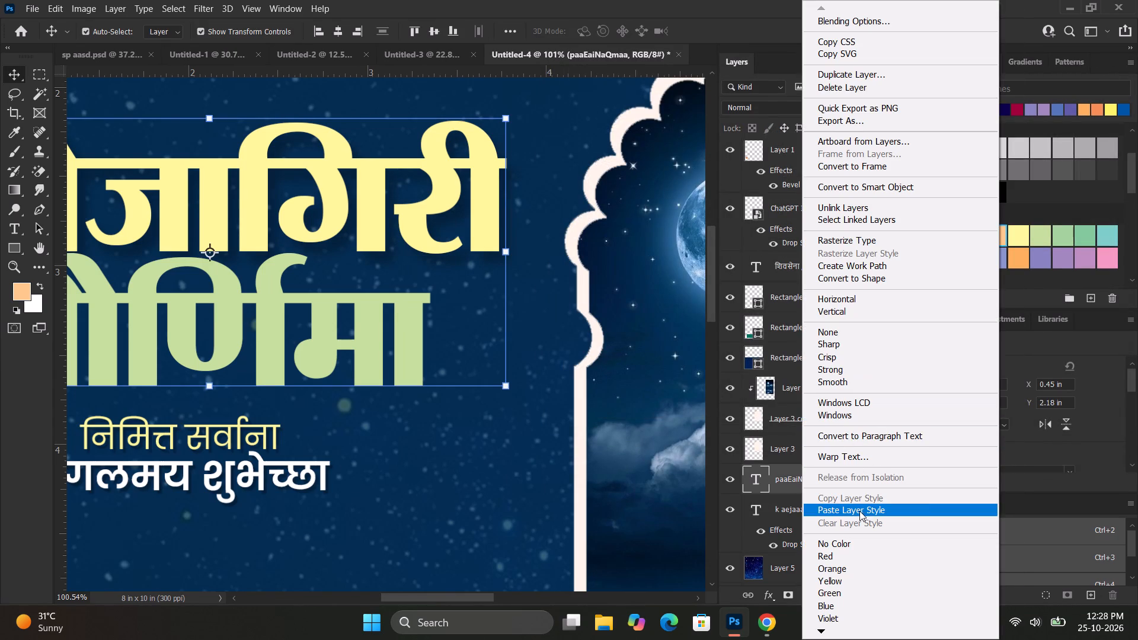
{"action": "left_click", "coordinate": [859, 511]}
Examine the shadowed title and its subtitle up close and in the context of the whole poster.
{"action": "scroll", "coordinate": [364, 407], "scroll_direction": "down", "scroll_amount": 16}
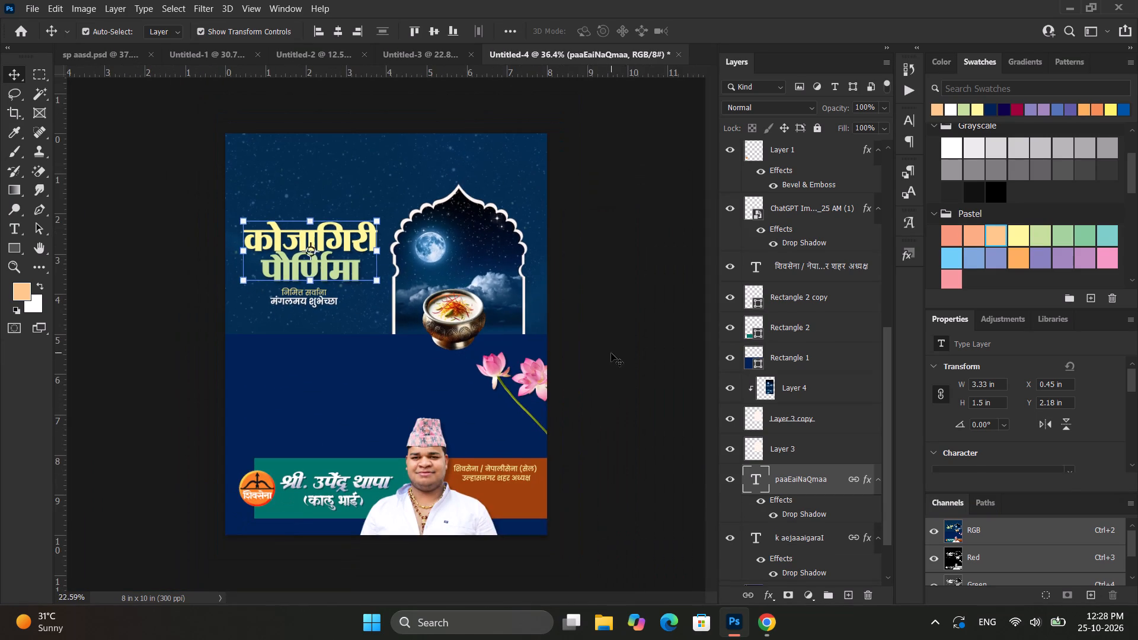
{"action": "left_click", "coordinate": [611, 353]}
{"action": "scroll", "coordinate": [352, 298], "scroll_direction": "up", "scroll_amount": 2, "text": "alt"}
{"action": "scroll", "coordinate": [295, 276], "scroll_direction": "up", "scroll_amount": 13, "text": "alt"}
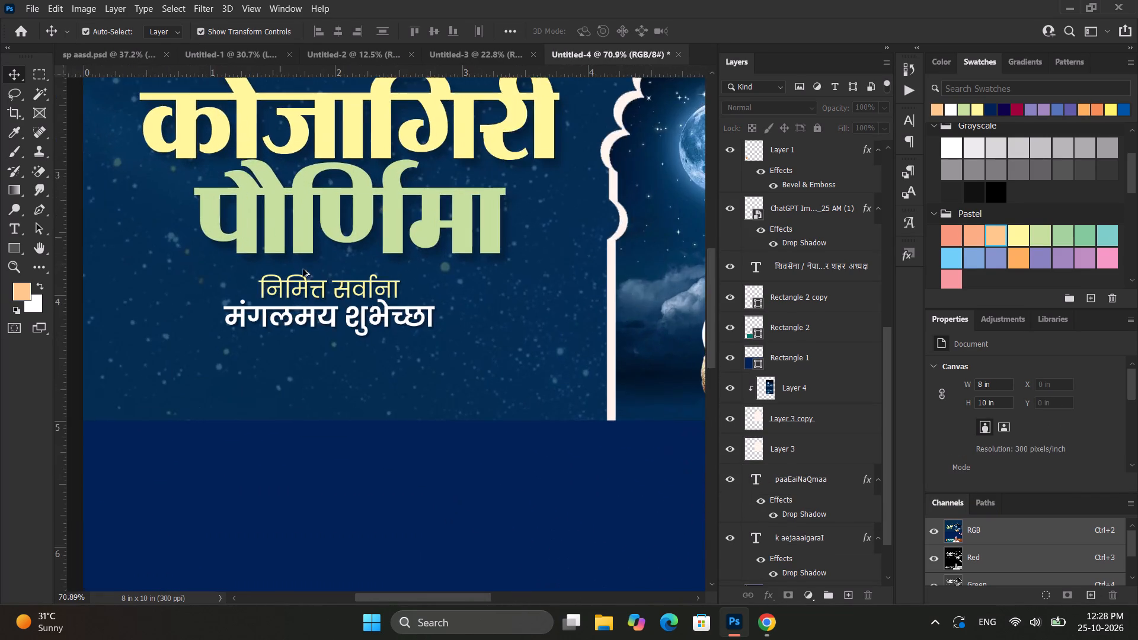
{"action": "scroll", "coordinate": [303, 269], "scroll_direction": "up", "scroll_amount": 5, "text": "alt"}
{"action": "scroll", "coordinate": [303, 263], "scroll_direction": "up", "scroll_amount": 6}
{"action": "scroll", "coordinate": [303, 263], "scroll_direction": "down", "scroll_amount": 14, "text": "alt"}
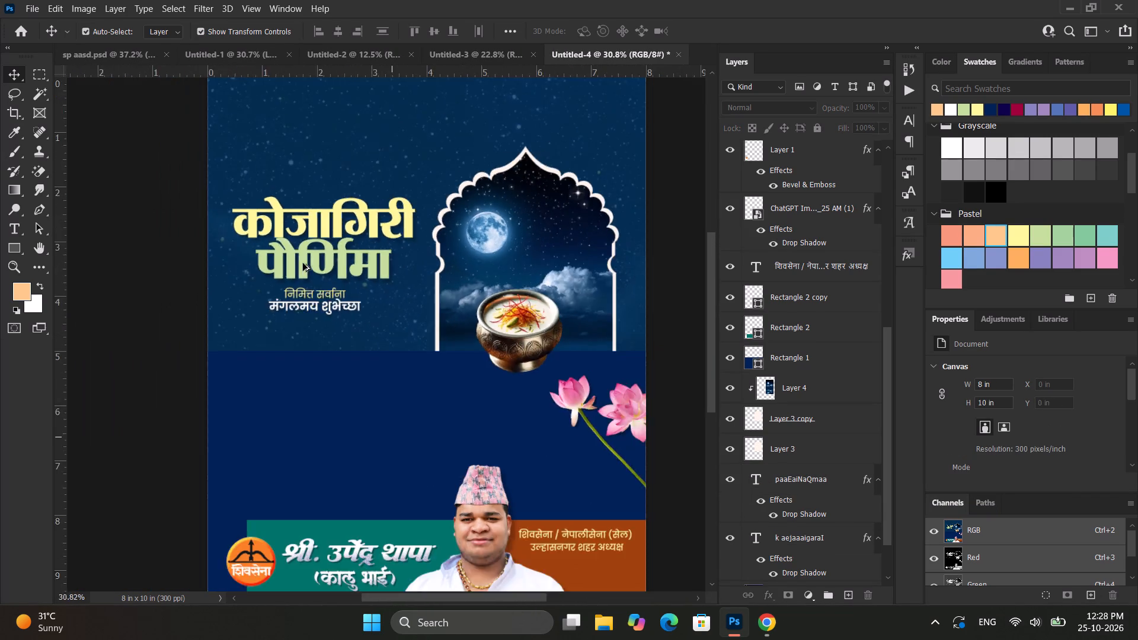
{"action": "scroll", "coordinate": [303, 263], "scroll_direction": "down", "scroll_amount": 5, "text": "alt"}
{"action": "left_click", "coordinate": [625, 258]}
{"action": "scroll", "coordinate": [434, 212], "scroll_direction": "up", "scroll_amount": 3, "text": "alt"}
Switch to Untitled-2 and select Group 5, the strip of leader portraits on Artboard 2.
{"action": "left_click", "coordinate": [467, 64]}
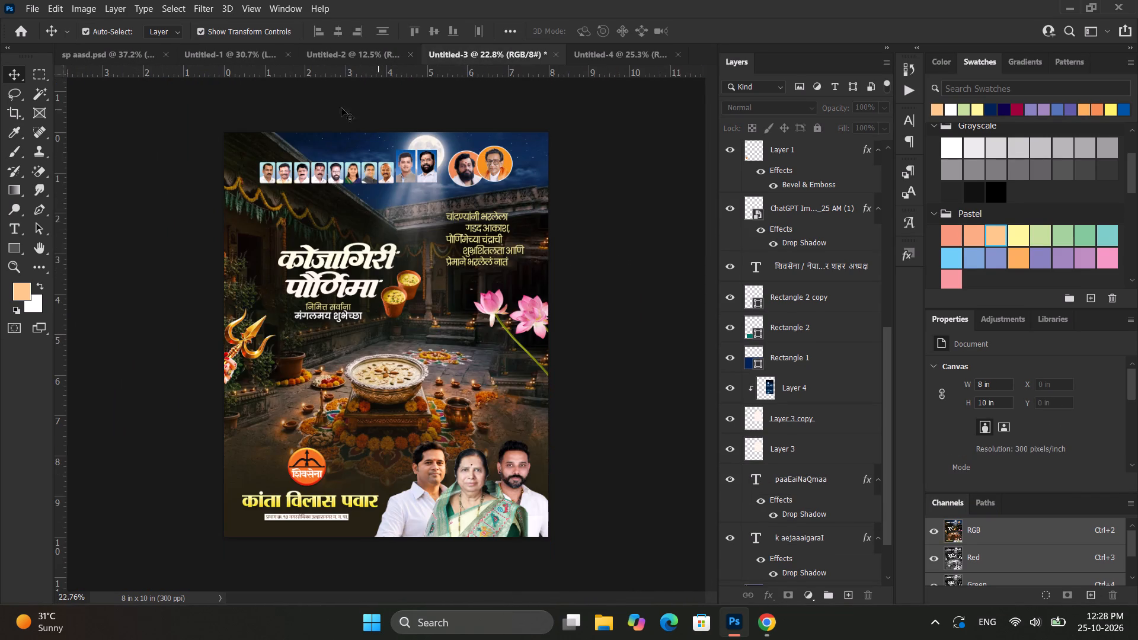
{"action": "left_click", "coordinate": [349, 43]}
{"action": "left_click", "coordinate": [365, 42]}
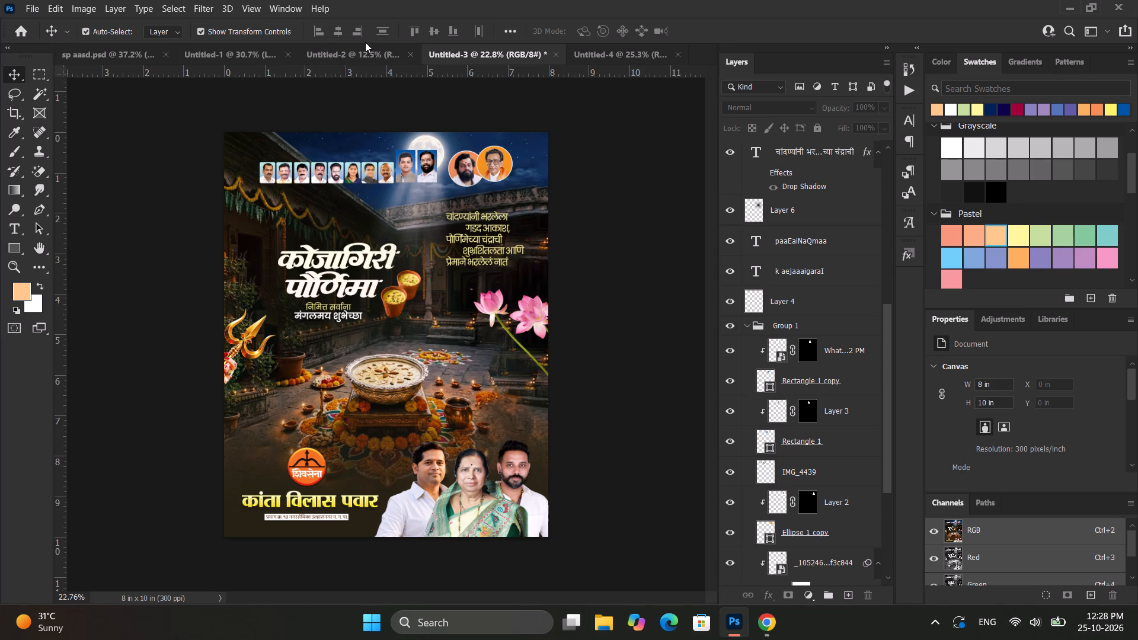
{"action": "left_click", "coordinate": [359, 52]}
{"action": "scroll", "coordinate": [599, 114], "scroll_direction": "up", "scroll_amount": 6, "text": "alt"}
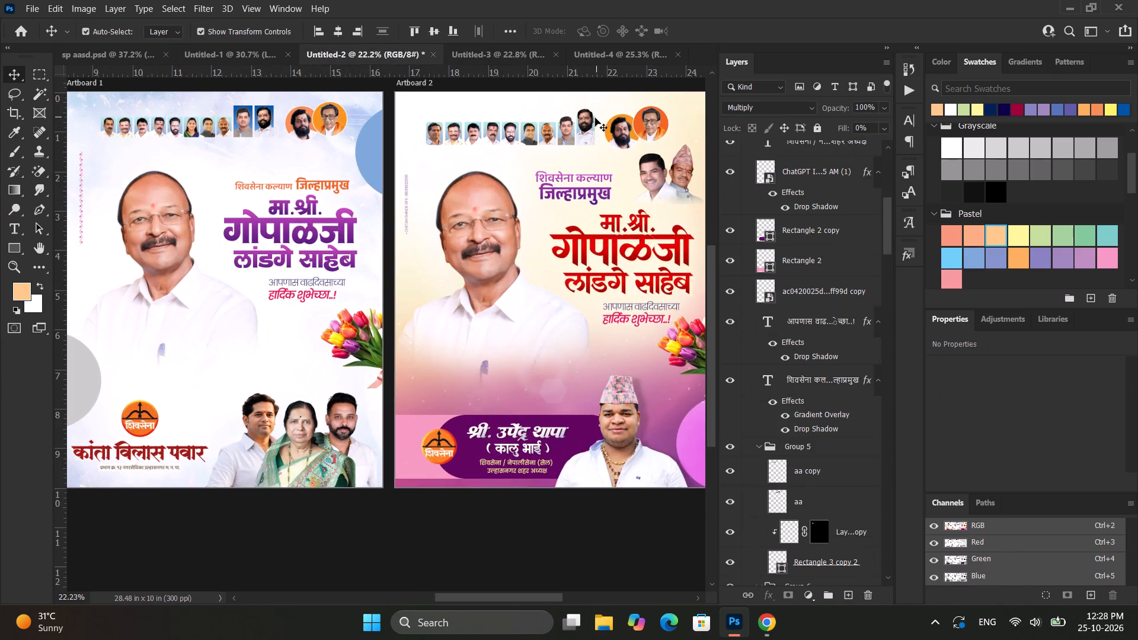
{"action": "scroll", "coordinate": [595, 118], "scroll_direction": "up", "scroll_amount": 2}
{"action": "left_click", "coordinate": [584, 141]}
{"action": "left_click", "coordinate": [826, 444]}
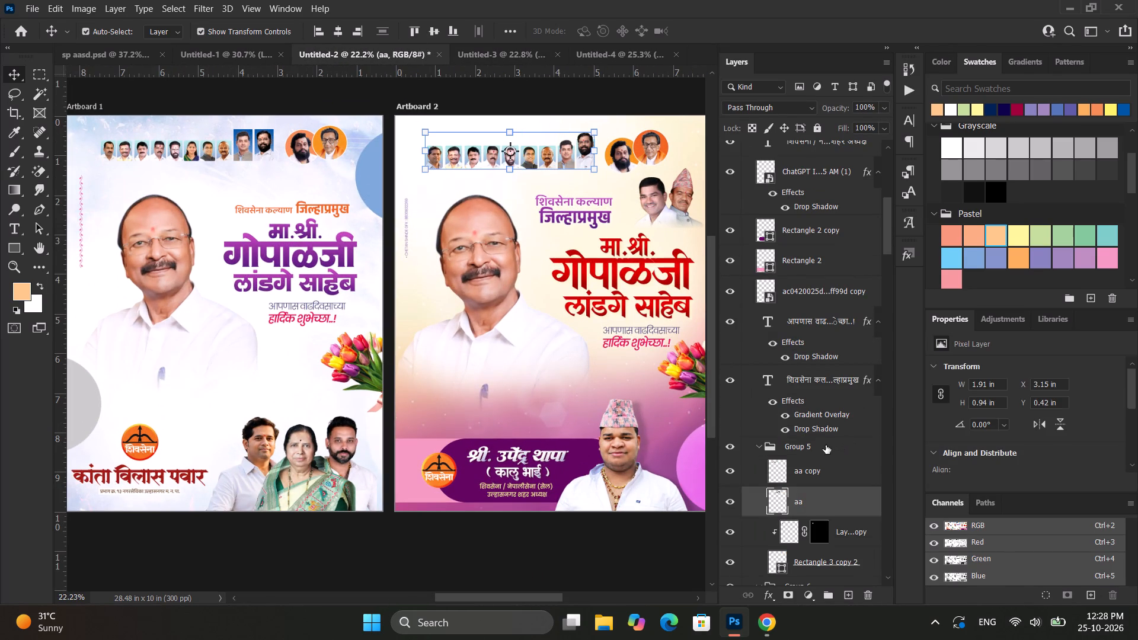
{"action": "scroll", "coordinate": [811, 326], "scroll_direction": "up", "scroll_amount": 4}
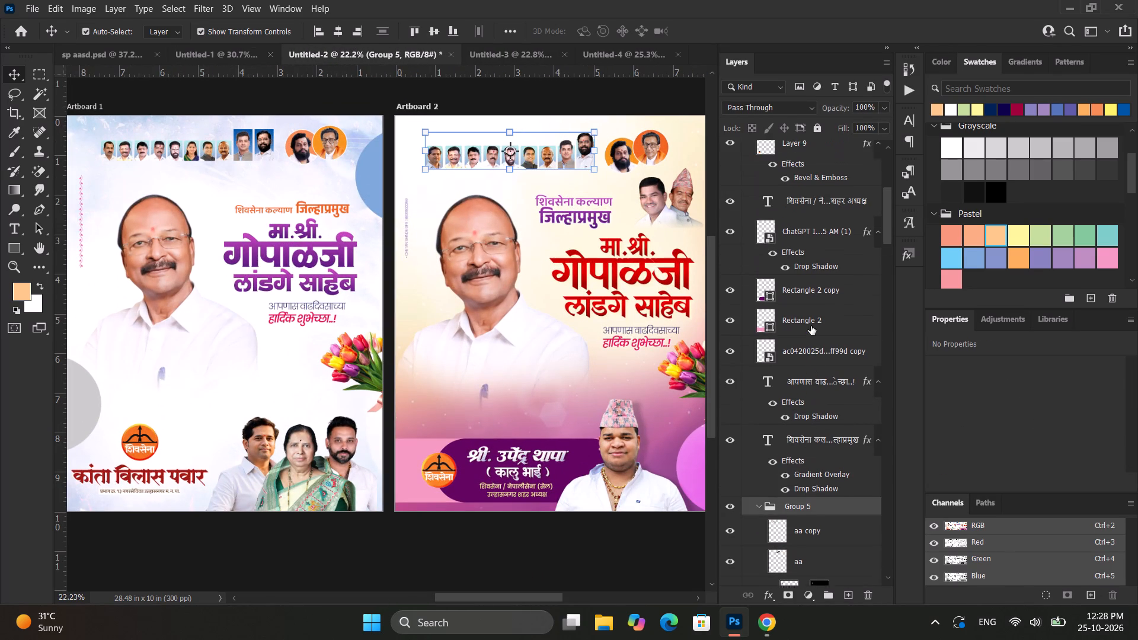
{"action": "scroll", "coordinate": [811, 326], "scroll_direction": "up", "scroll_amount": 7}
{"action": "scroll", "coordinate": [811, 327], "scroll_direction": "down", "scroll_amount": 15}
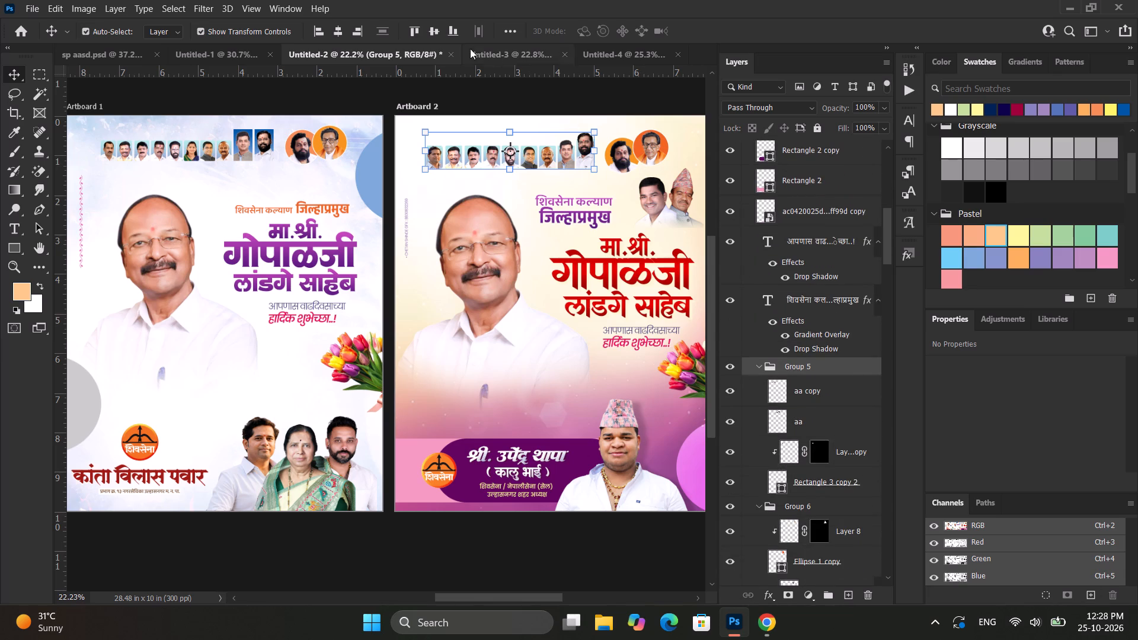
Look through the other open documents to compare their leader portrait strips with those in Untitled-2.
{"action": "left_click", "coordinate": [194, 55]}
{"action": "left_click", "coordinate": [529, 51]}
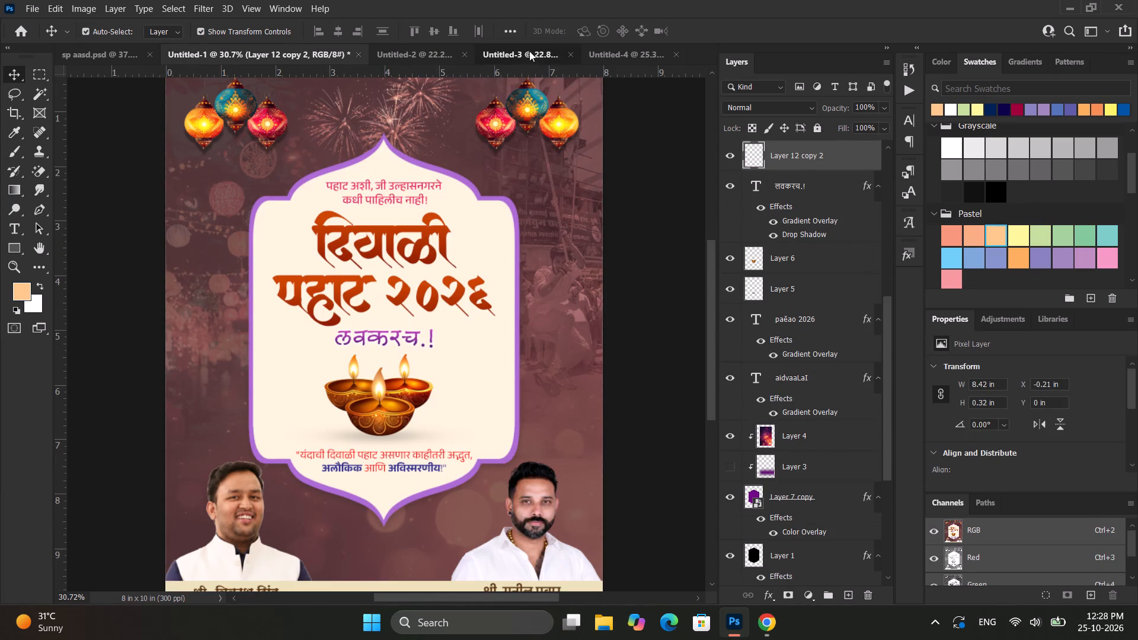
{"action": "left_click", "coordinate": [365, 50]}
{"action": "scroll", "coordinate": [446, 233], "scroll_direction": "down", "scroll_amount": 5, "text": "alt"}
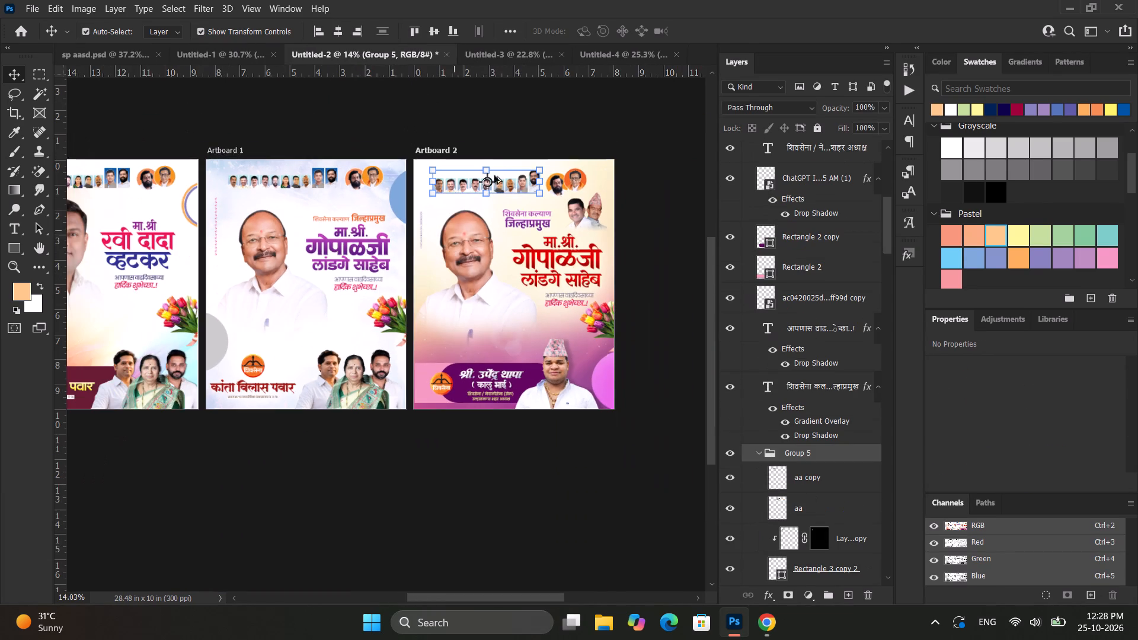
{"action": "left_click", "coordinate": [182, 55]}
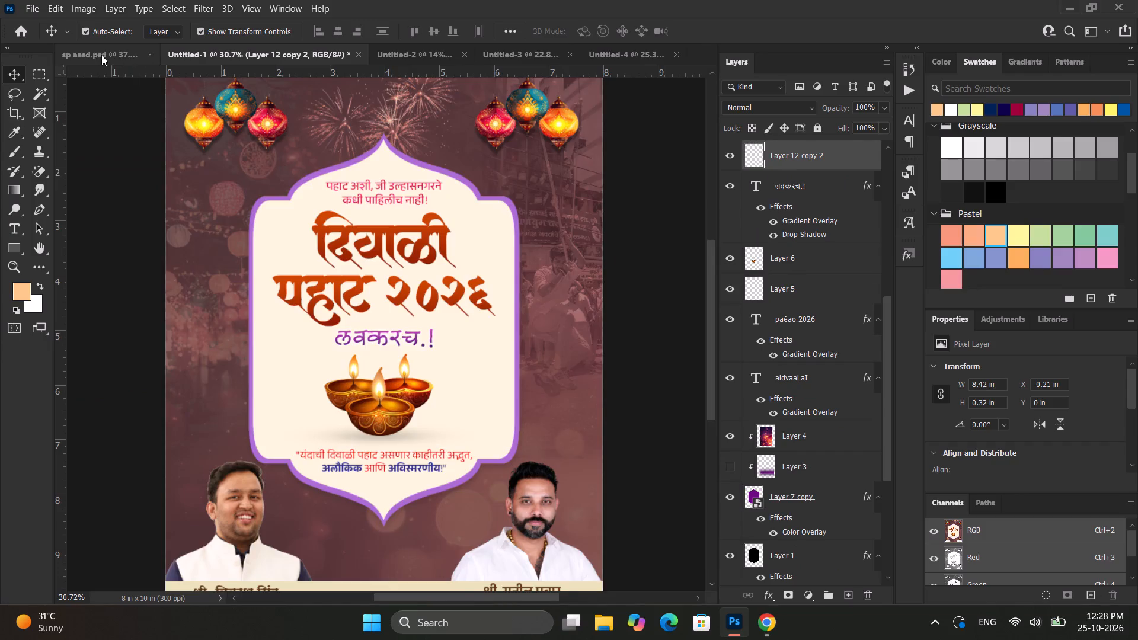
{"action": "left_click", "coordinate": [94, 55]}
{"action": "left_click", "coordinate": [555, 52]}
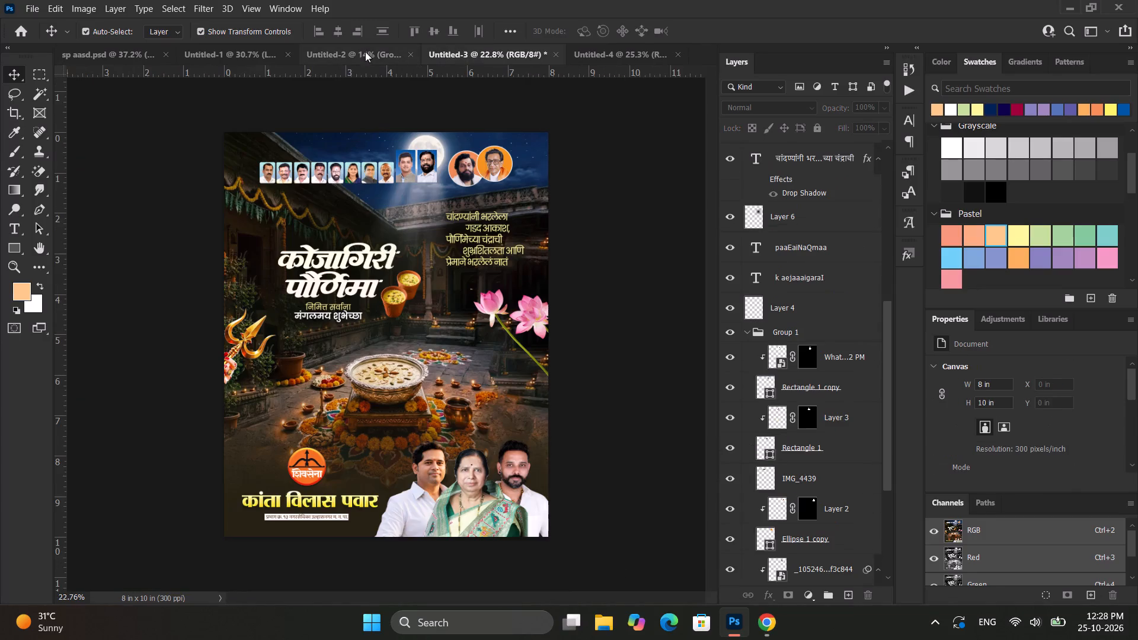
{"action": "left_click", "coordinate": [353, 54]}
{"action": "left_click", "coordinate": [519, 51]}
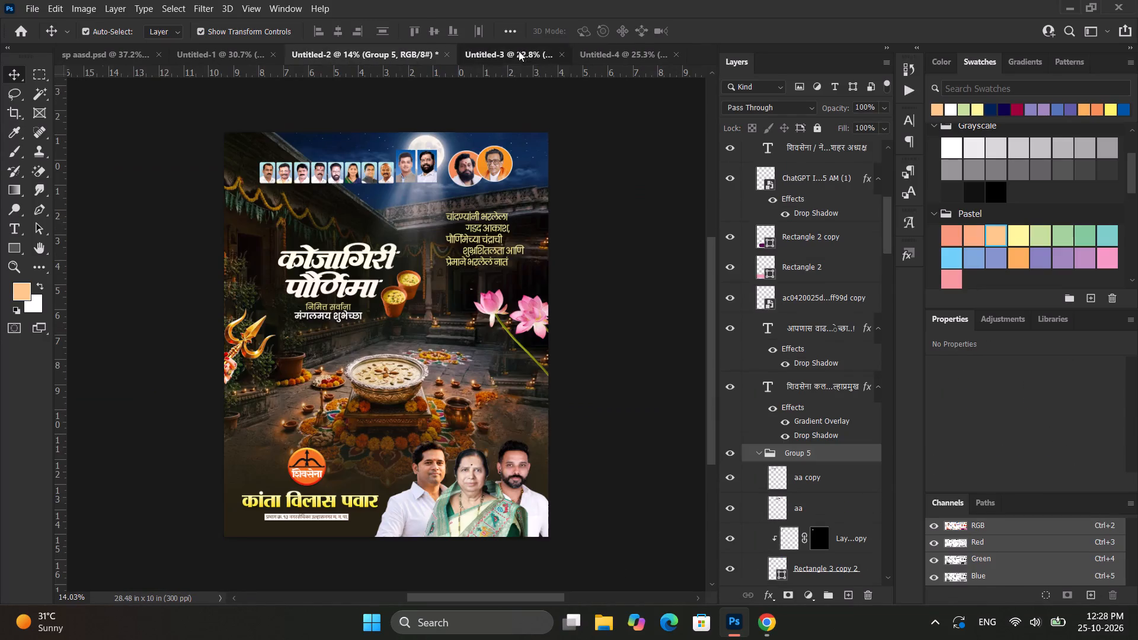
{"action": "left_click", "coordinate": [617, 49]}
{"action": "left_click", "coordinate": [481, 53]}
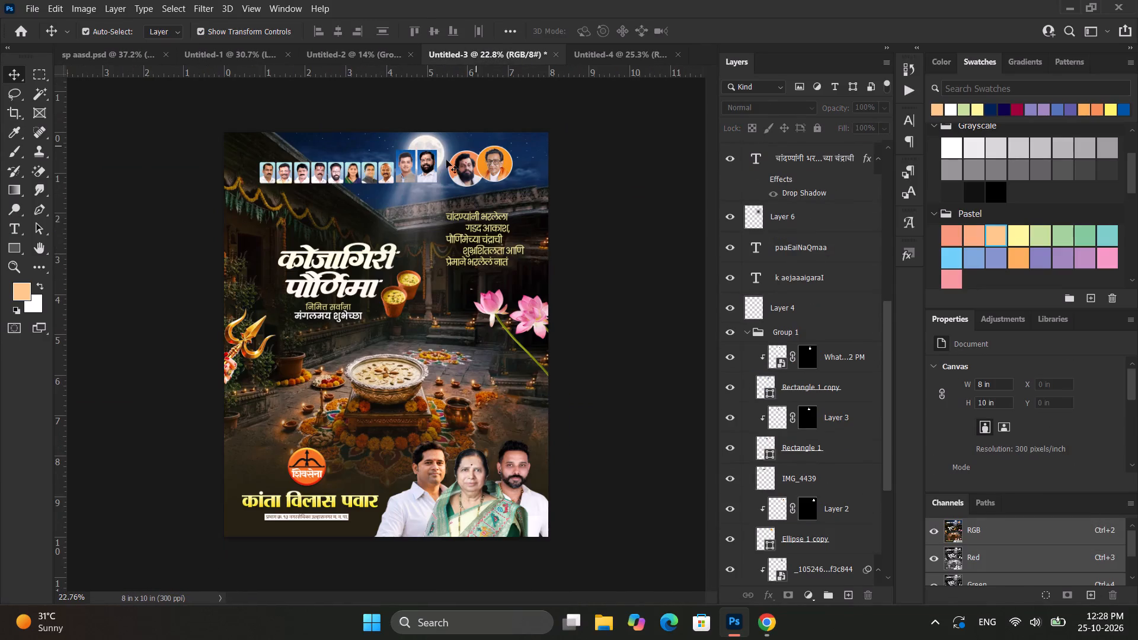
Copy Group 5 and Group 6 with the leader portraits from Artboard 2 of Untitled-2 into Untitled-4.
{"action": "left_click", "coordinate": [367, 54]}
{"action": "scroll", "coordinate": [369, 140], "scroll_direction": "up", "scroll_amount": 4, "text": "alt"}
{"action": "scroll", "coordinate": [583, 209], "scroll_direction": "up", "scroll_amount": 1, "text": "alt"}
{"action": "scroll", "coordinate": [583, 209], "scroll_direction": "down", "scroll_amount": 2, "text": "ctrl"}
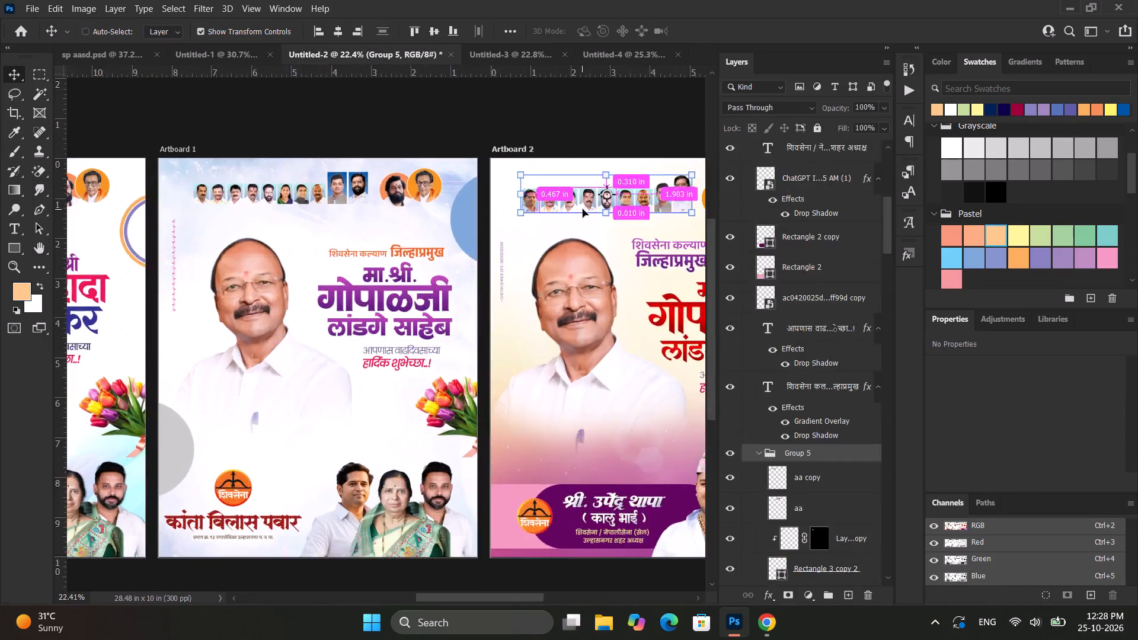
{"action": "scroll", "coordinate": [583, 209], "scroll_direction": "down", "scroll_amount": 9, "text": "ctrl"}
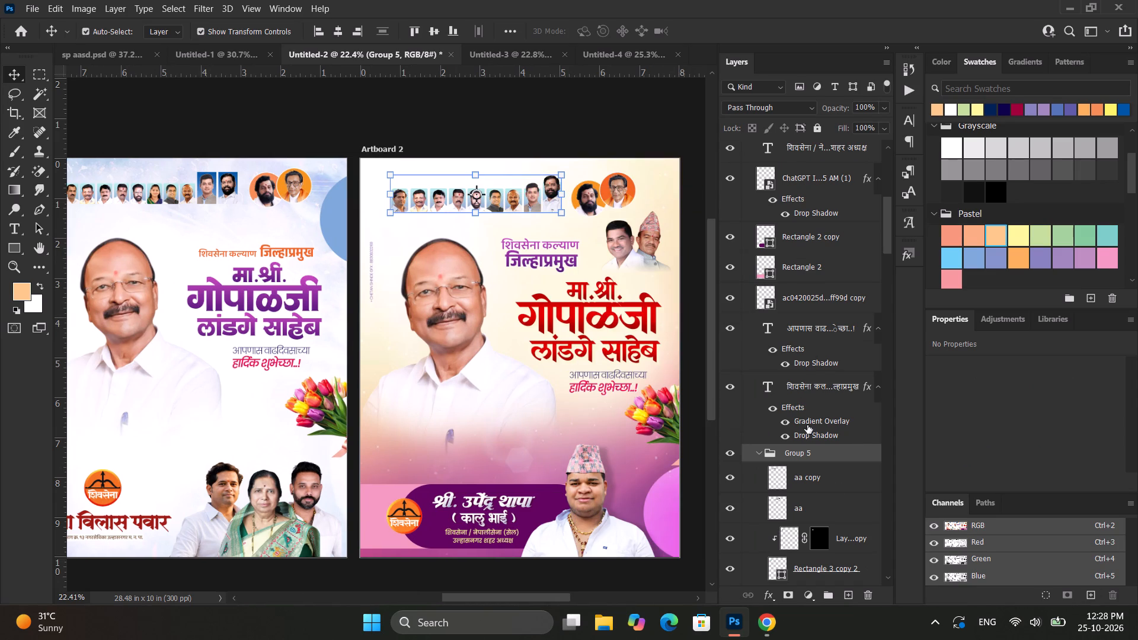
{"action": "scroll", "coordinate": [821, 423], "scroll_direction": "up", "scroll_amount": 1}
{"action": "scroll", "coordinate": [823, 430], "scroll_direction": "down", "scroll_amount": 14}
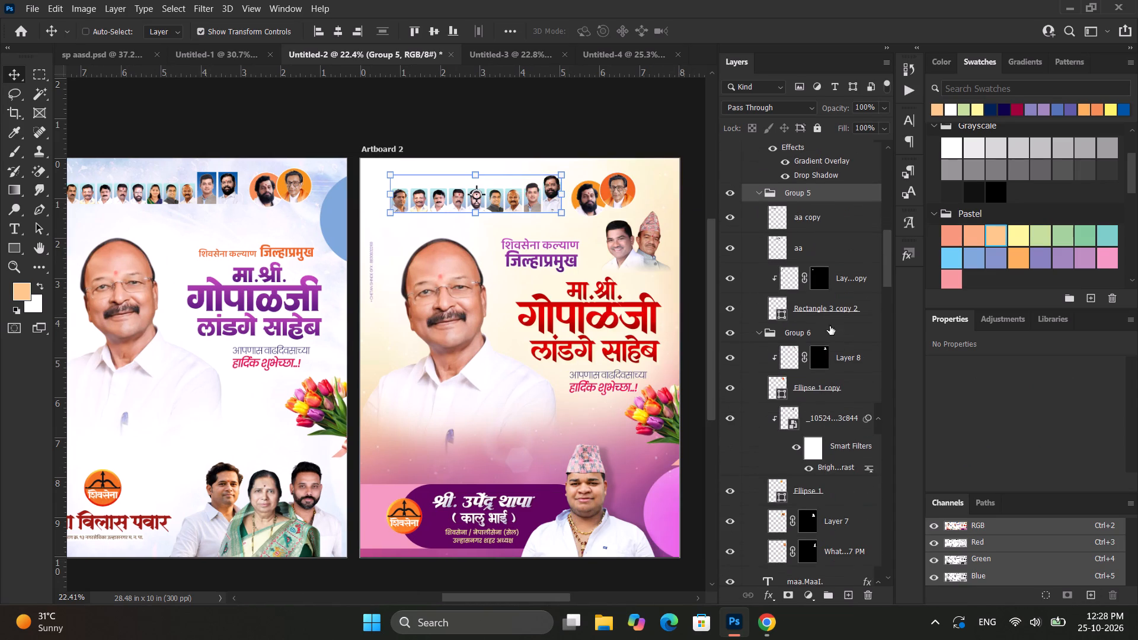
{"action": "left_click", "coordinate": [826, 330], "text": "ctrl"}
{"action": "left_click_drag", "start_coordinate": [835, 331], "coordinate": [571, 145]}
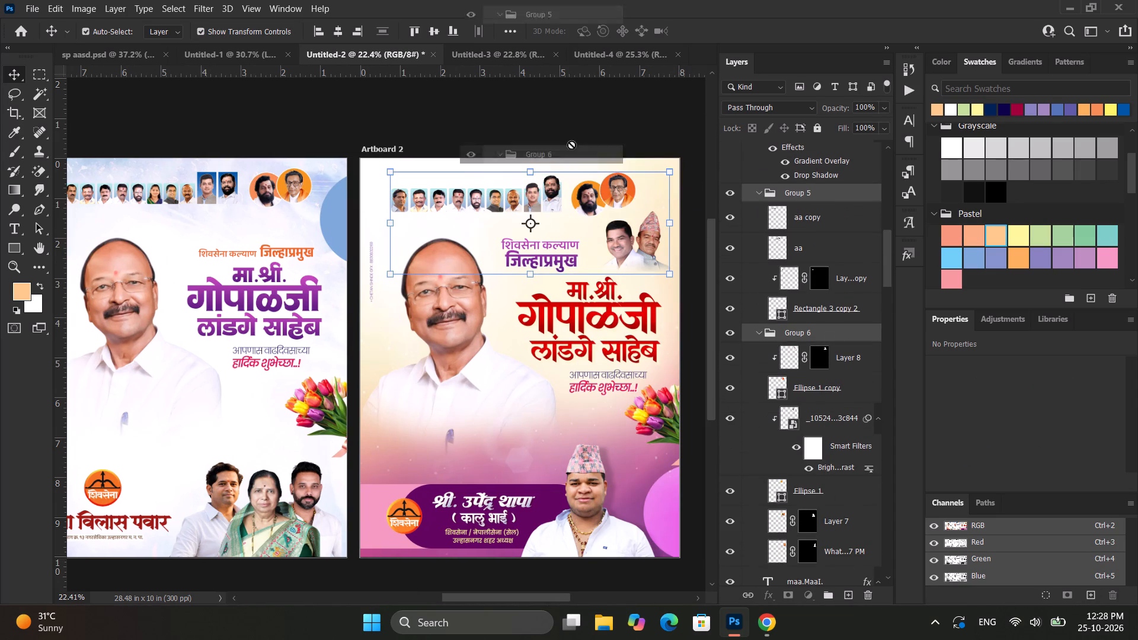
{"action": "left_click_drag", "start_coordinate": [571, 145], "coordinate": [426, 189]}
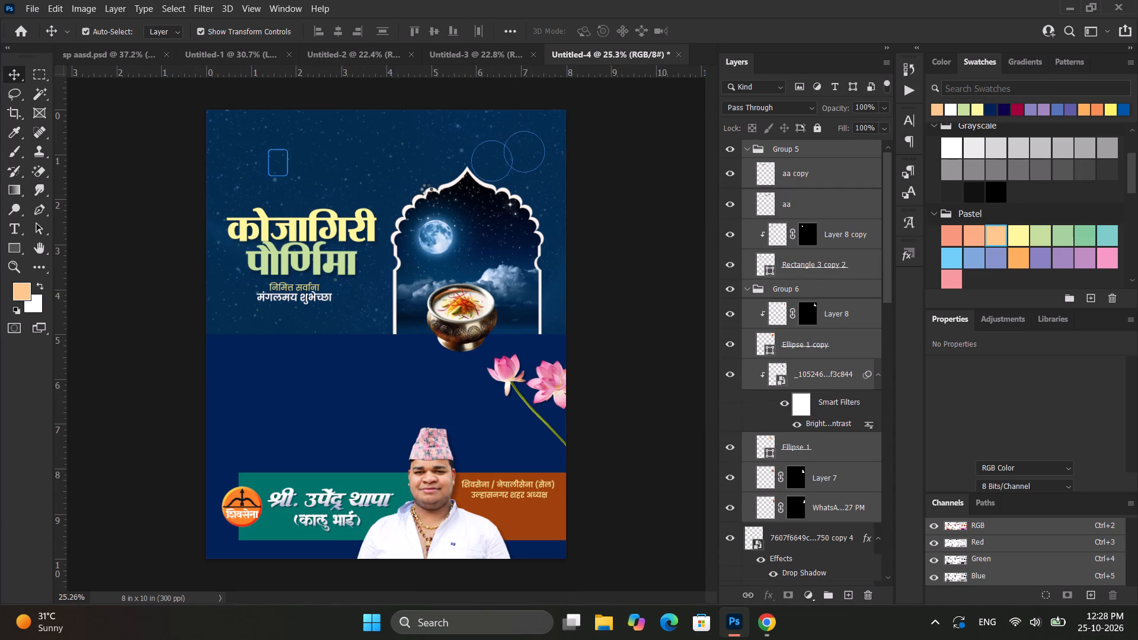
Position the copied portrait groups along the poster's top edge, at about X 0.67 in, Y 0.09 in.
{"action": "left_click_drag", "start_coordinate": [502, 162], "coordinate": [487, 151]}
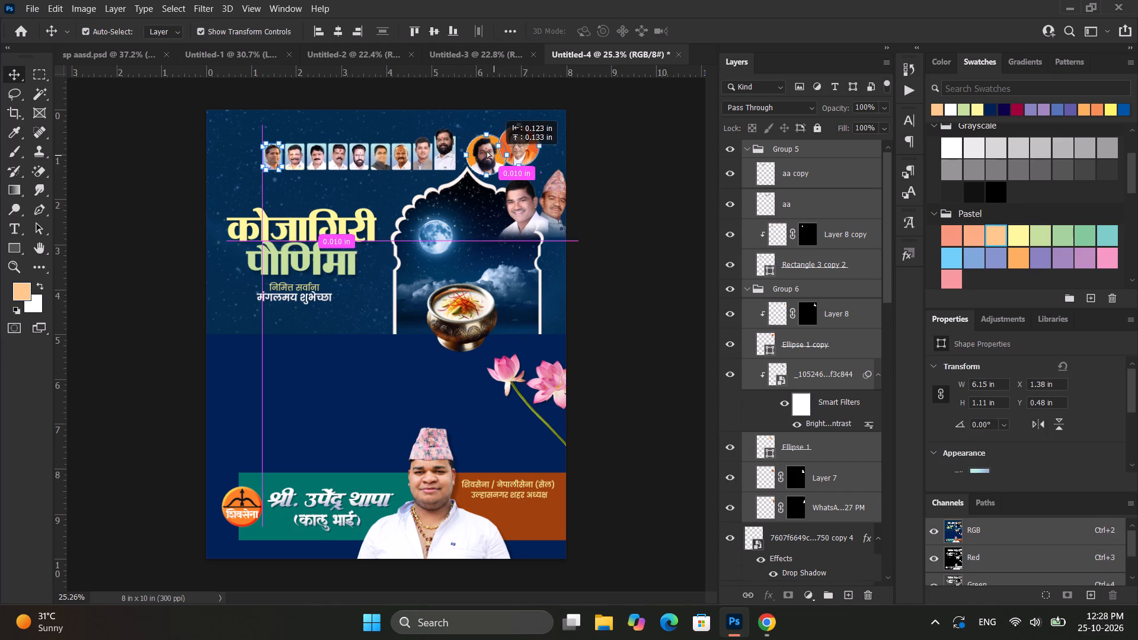
{"action": "left_click_drag", "start_coordinate": [487, 151], "coordinate": [471, 143]}
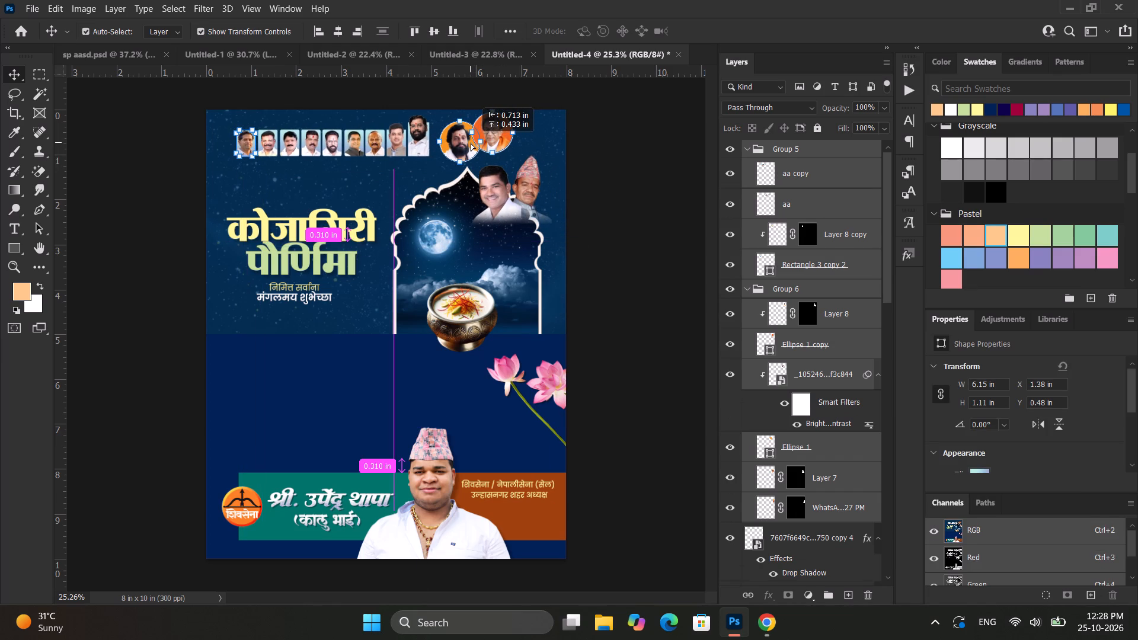
{"action": "left_click_drag", "start_coordinate": [471, 143], "coordinate": [471, 147]}
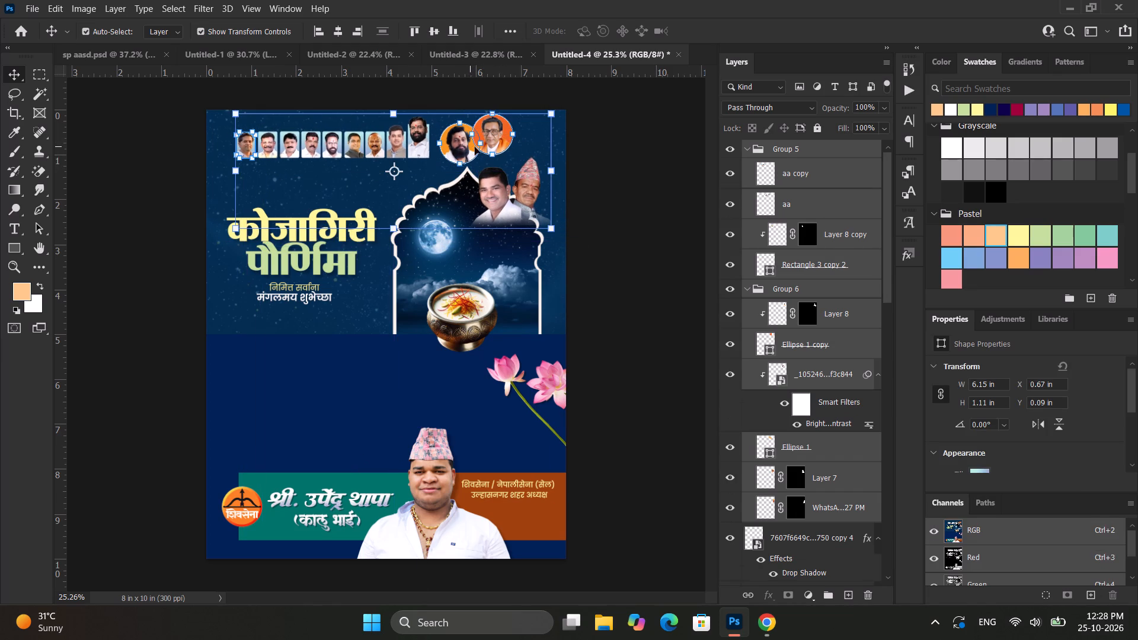
{"action": "left_click", "coordinate": [612, 183]}
Move the two faded portrait cutouts, Layer 7 and the WhatsApp image, above the title to about X 0.28 in, Y 1.12 in.
{"action": "left_click", "coordinate": [530, 197]}
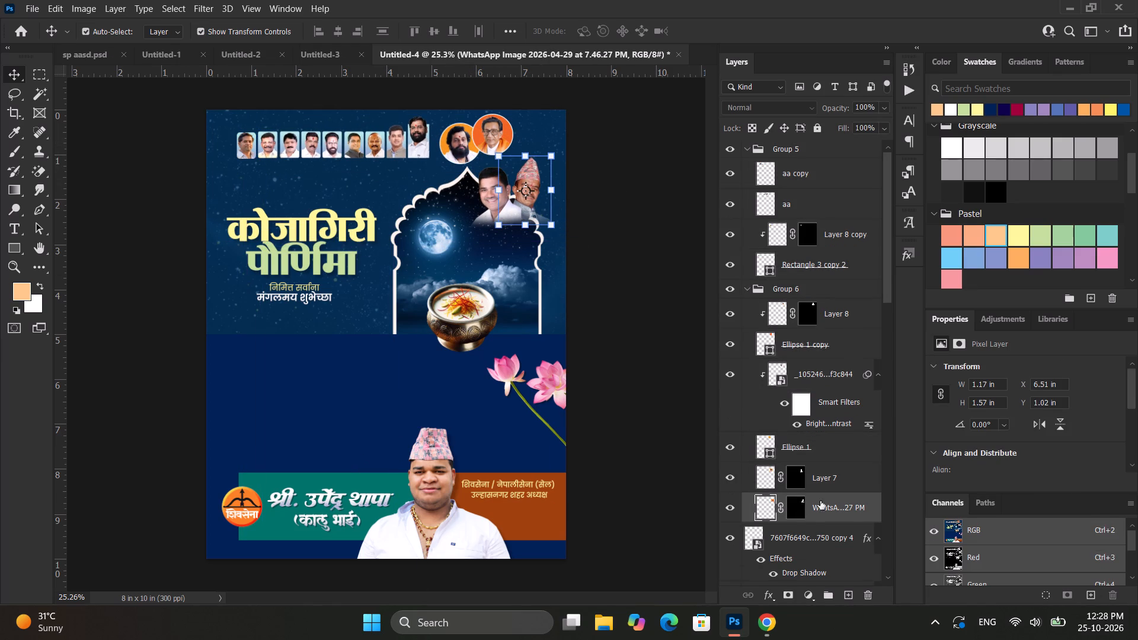
{"action": "left_click", "coordinate": [822, 484], "text": "ctrl"}
{"action": "left_click_drag", "start_coordinate": [525, 185], "coordinate": [336, 177]}
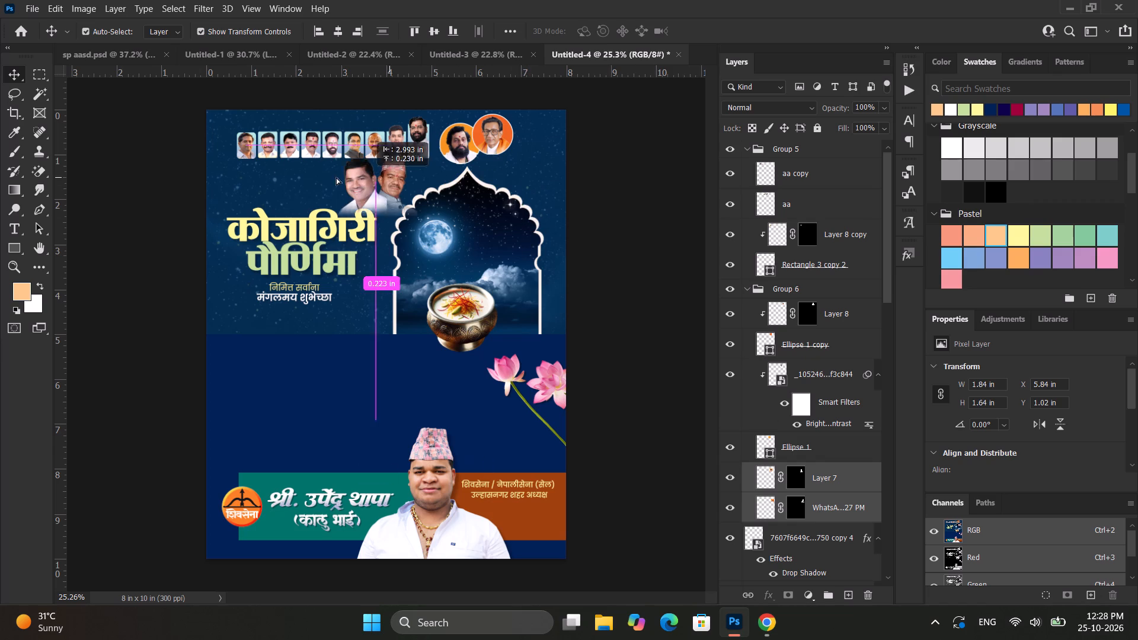
{"action": "left_click_drag", "start_coordinate": [336, 177], "coordinate": [274, 191]}
{"action": "left_click", "coordinate": [648, 357]}
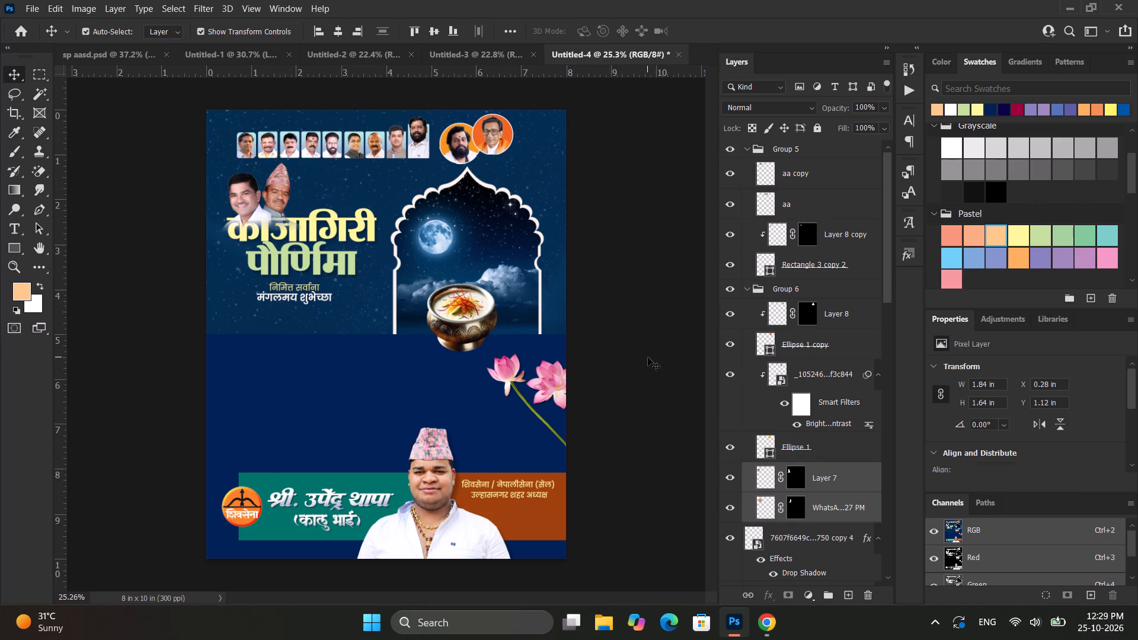
Move both lines of the Kojagiri Purnima title about 0.9 in down and slightly left, clear of the two portraits.
{"action": "left_click", "coordinate": [333, 230]}
{"action": "scroll", "coordinate": [316, 306], "scroll_direction": "up", "scroll_amount": 4, "text": "alt"}
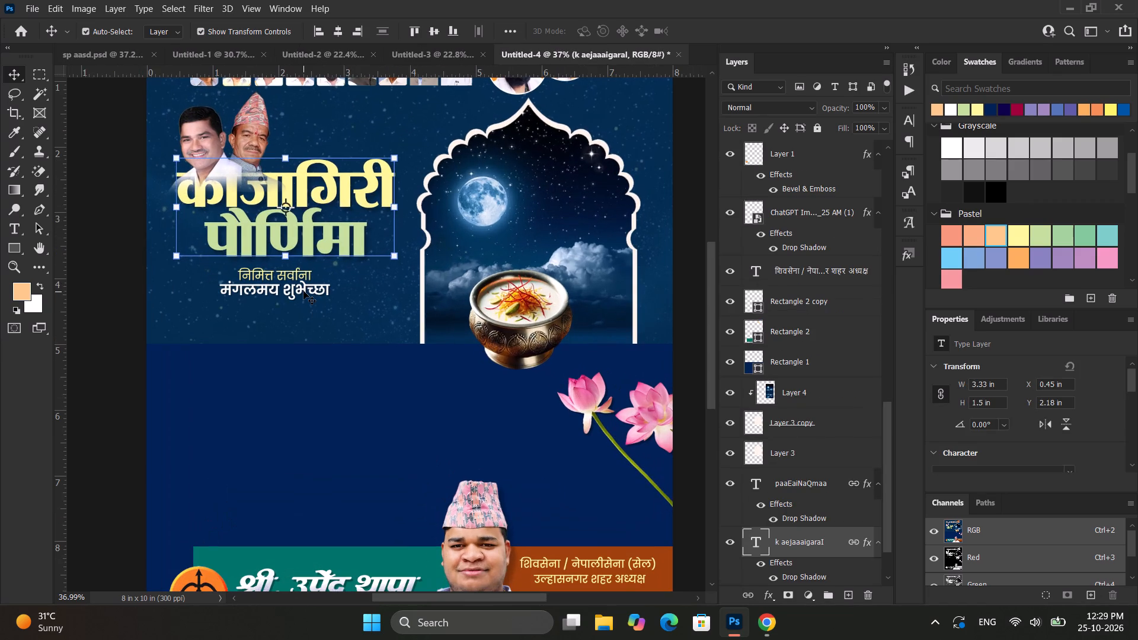
{"action": "left_click", "coordinate": [303, 291], "text": "shift"}
{"action": "left_click_drag", "start_coordinate": [330, 229], "coordinate": [322, 289]}
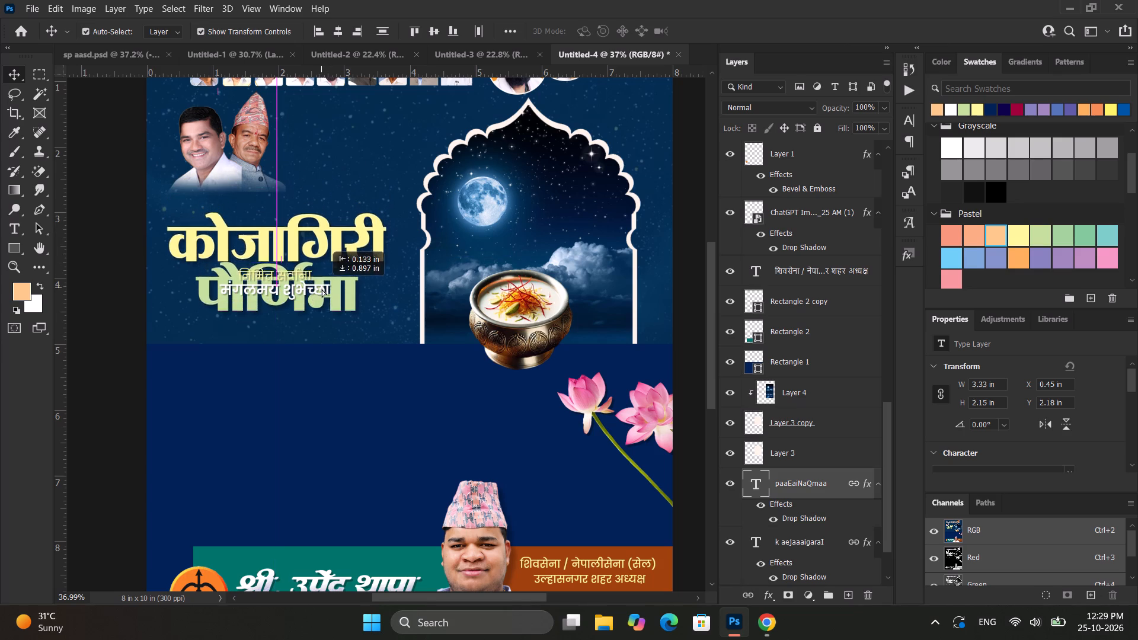
{"action": "left_click_drag", "start_coordinate": [322, 289], "coordinate": [322, 285]}
{"action": "left_click", "coordinate": [329, 375]}
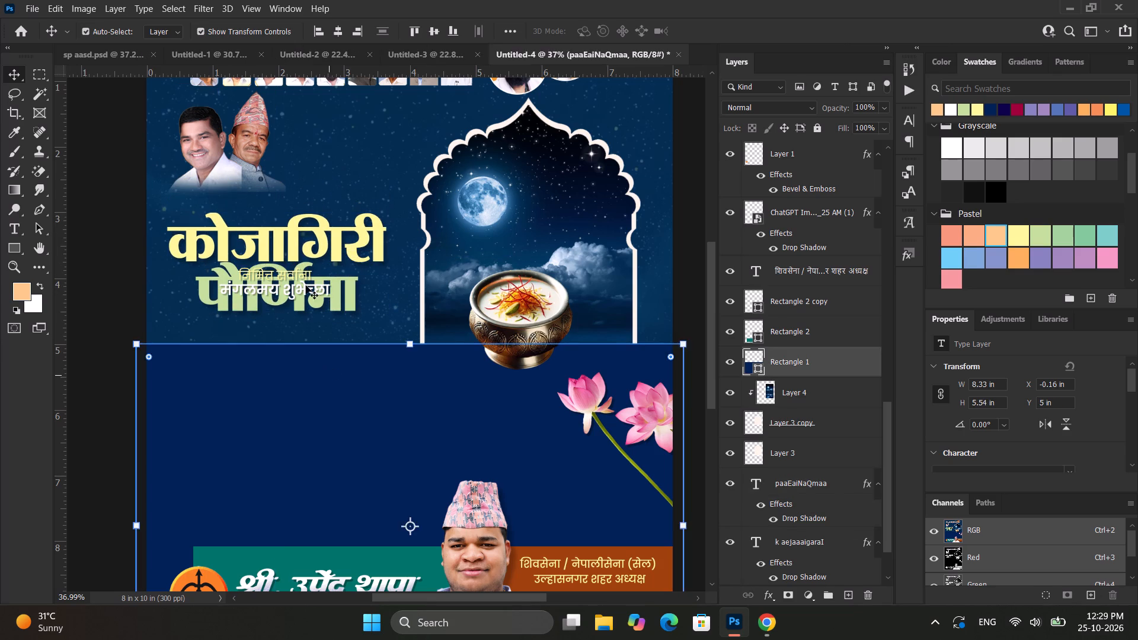
Move the two-line greeting subtitle down beneath the relocated title.
{"action": "left_click", "coordinate": [305, 277]}
{"action": "left_click_drag", "start_coordinate": [311, 286], "coordinate": [307, 340], "text": "shift"}
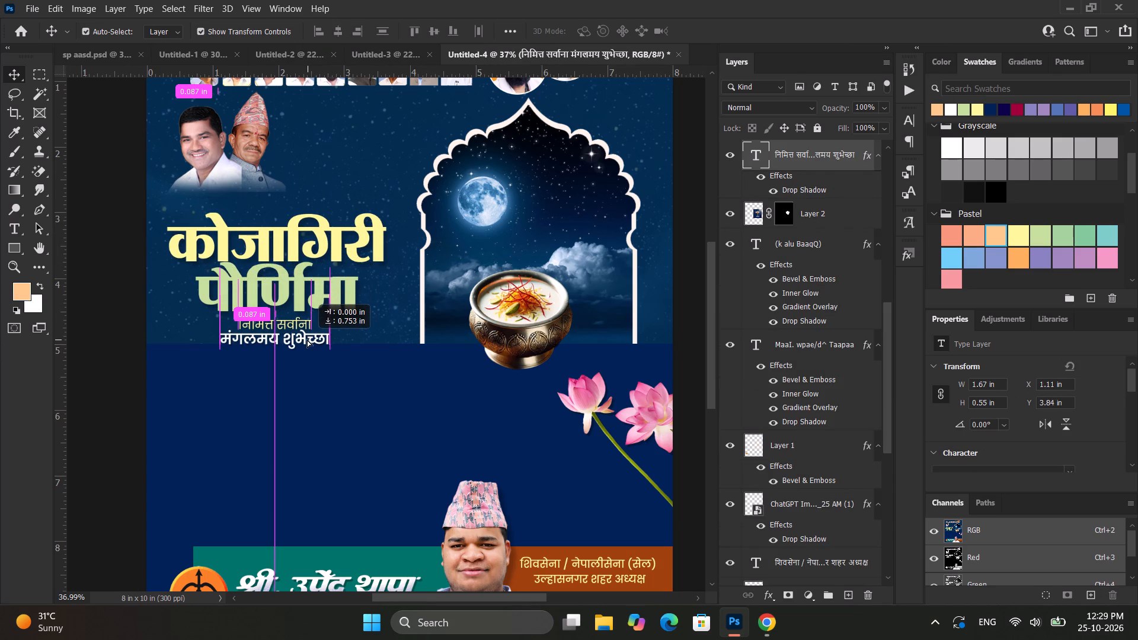
{"action": "left_click_drag", "start_coordinate": [307, 340], "coordinate": [306, 343], "text": "shift"}
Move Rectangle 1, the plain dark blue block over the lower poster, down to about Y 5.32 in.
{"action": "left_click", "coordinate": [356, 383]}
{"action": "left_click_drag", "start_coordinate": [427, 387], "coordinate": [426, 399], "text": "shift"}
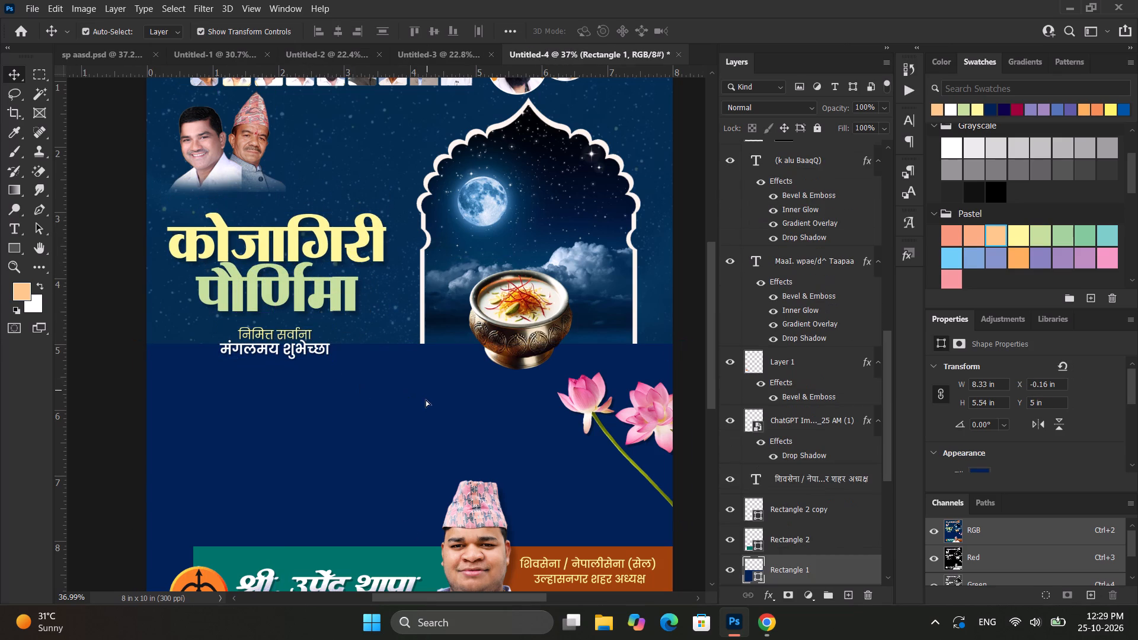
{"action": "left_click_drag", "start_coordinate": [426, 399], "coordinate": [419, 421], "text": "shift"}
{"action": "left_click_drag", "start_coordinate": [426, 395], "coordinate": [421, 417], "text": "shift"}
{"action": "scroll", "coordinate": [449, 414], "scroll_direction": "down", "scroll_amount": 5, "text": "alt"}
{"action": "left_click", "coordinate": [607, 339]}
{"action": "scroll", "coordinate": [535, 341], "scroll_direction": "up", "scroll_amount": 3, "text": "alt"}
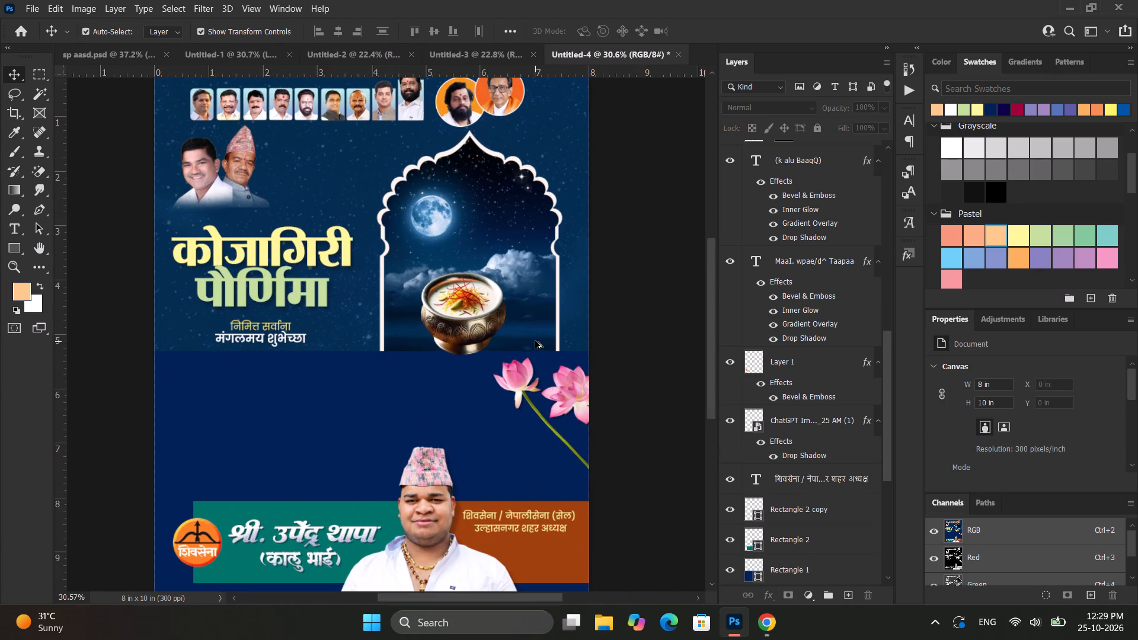
Nudge the kheer bowl slightly down at the base of the moonlit arch.
{"action": "scroll", "coordinate": [535, 341], "scroll_direction": "up", "scroll_amount": 1}
{"action": "left_click", "coordinate": [465, 332]}
{"action": "left_click_drag", "start_coordinate": [475, 324], "coordinate": [474, 334], "text": "shift"}
{"action": "scroll", "coordinate": [520, 324], "scroll_direction": "down", "scroll_amount": 4, "text": "alt"}
{"action": "left_click", "coordinate": [613, 299]}
Nudge the greeting subtitle up closer to the title, to about X 1.11 in, Y 4.67 in.
{"action": "scroll", "coordinate": [572, 311], "scroll_direction": "up", "scroll_amount": 3, "text": "alt"}
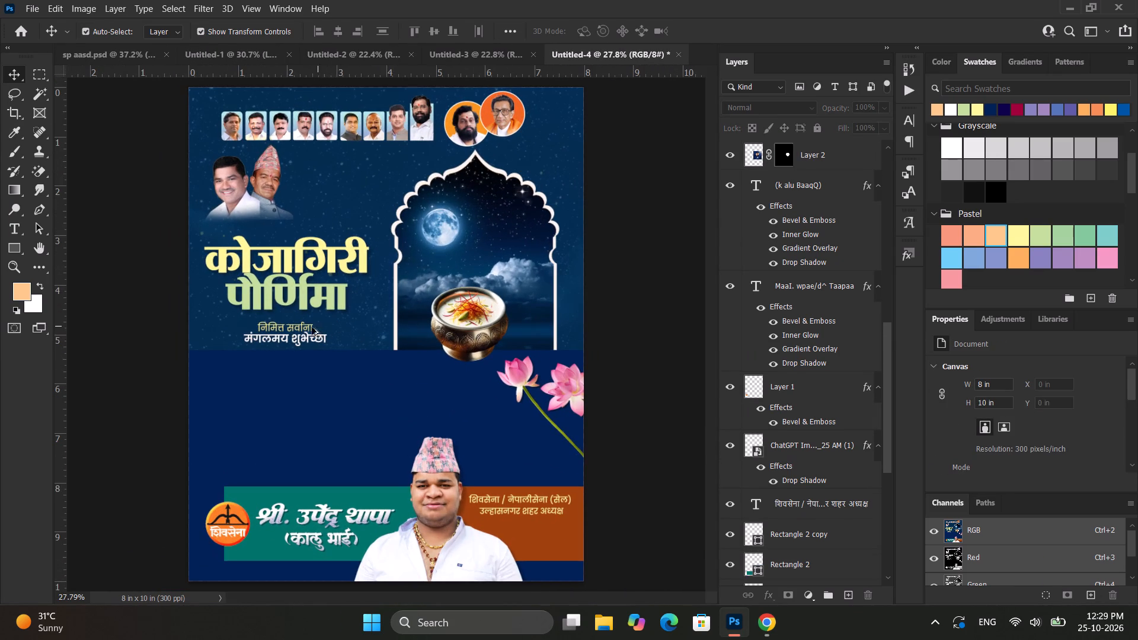
{"action": "scroll", "coordinate": [307, 327], "scroll_direction": "up", "scroll_amount": 5, "text": "alt"}
{"action": "left_click", "coordinate": [286, 327], "text": "alt"}
{"action": "left_click_drag", "start_coordinate": [299, 326], "coordinate": [300, 318], "text": "shift"}
{"action": "scroll", "coordinate": [300, 318], "scroll_direction": "down", "scroll_amount": 5, "text": "alt"}
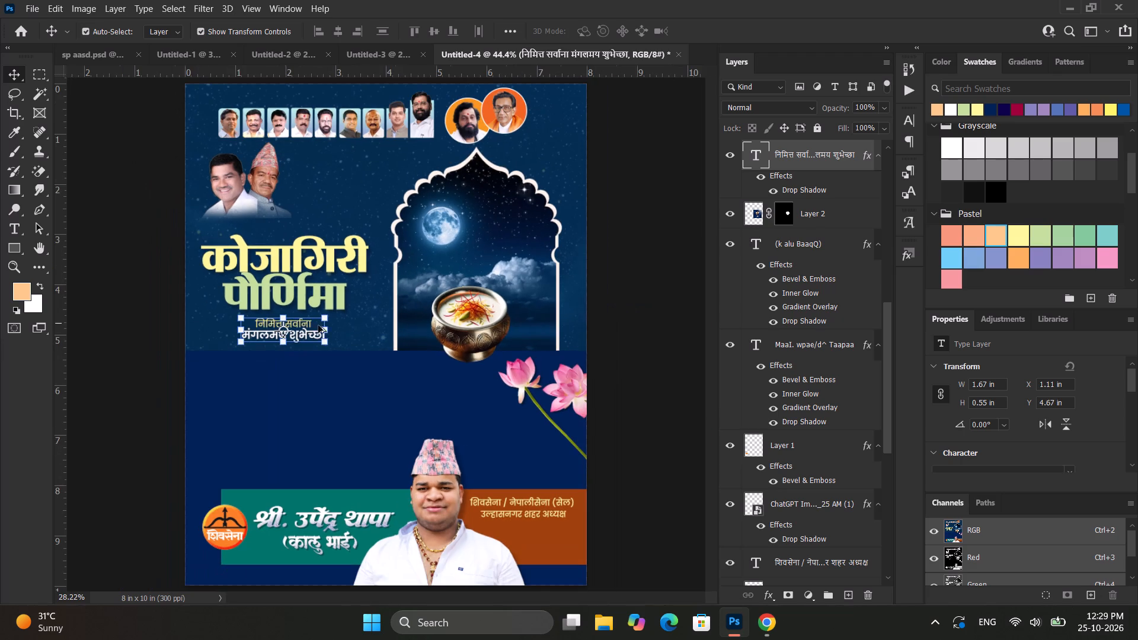
{"action": "left_click", "coordinate": [664, 293]}
Delete Rectangle 1, the plain dark blue block covering the lower part of the starry background.
{"action": "left_click", "coordinate": [421, 392]}
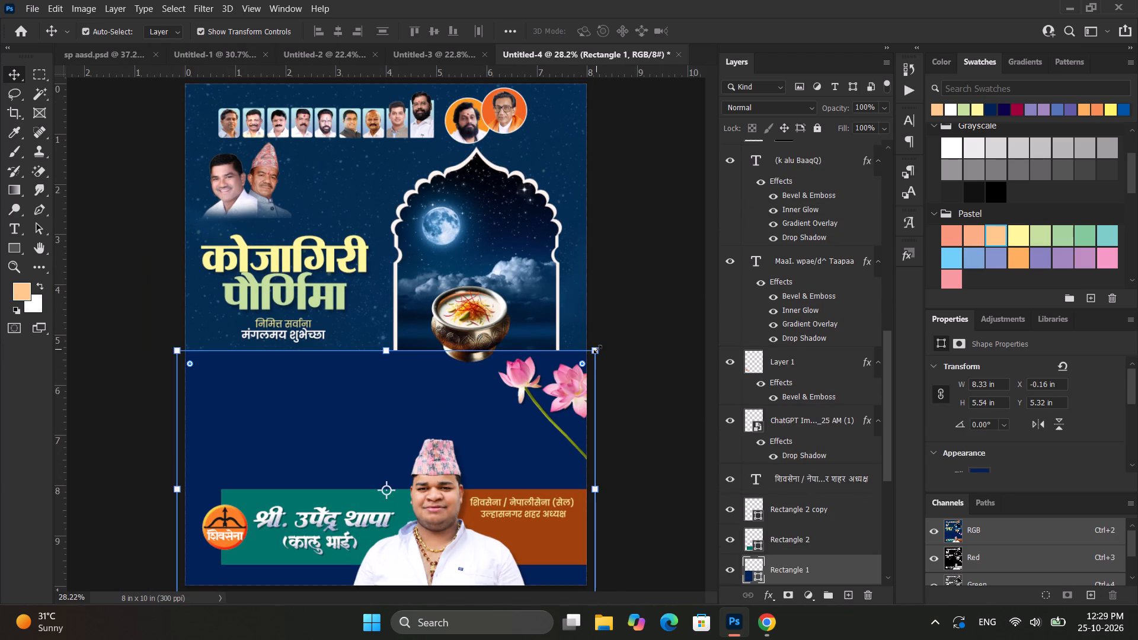
{"action": "key", "text": "Delete"}
{"action": "left_click", "coordinate": [642, 318]}
{"action": "scroll", "coordinate": [612, 324], "scroll_direction": "down", "scroll_amount": 2, "text": "alt"}
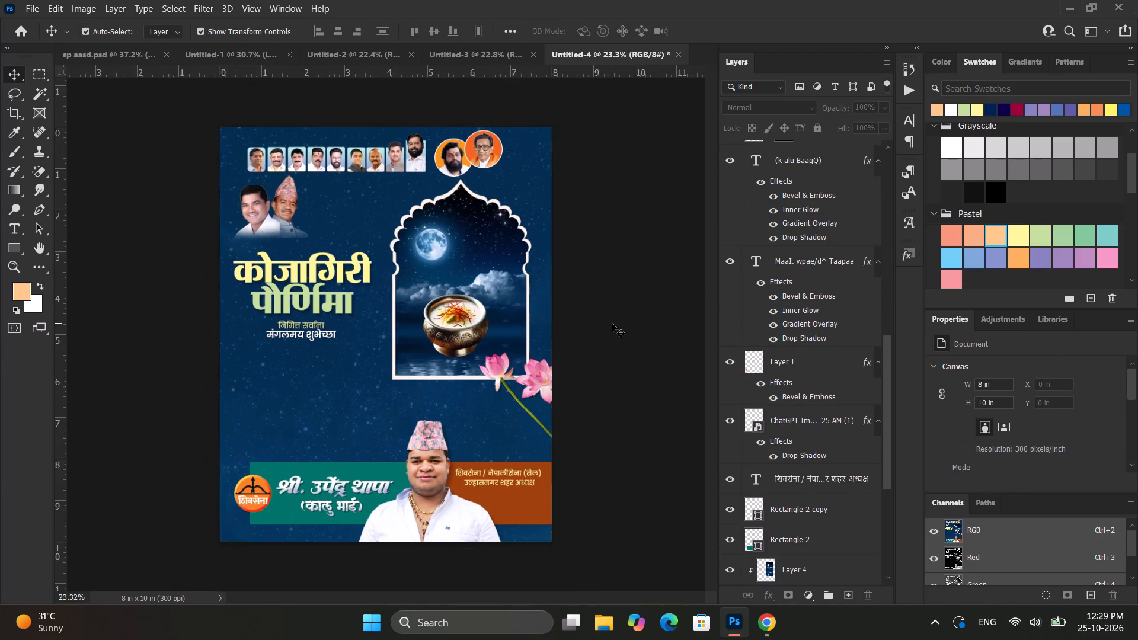
{"action": "scroll", "coordinate": [612, 324], "scroll_direction": "down", "scroll_amount": 1, "text": "alt"}
{"action": "scroll", "coordinate": [515, 341], "scroll_direction": "up", "scroll_amount": 3, "text": "alt"}
{"action": "scroll", "coordinate": [583, 376], "scroll_direction": "down", "scroll_amount": 2, "text": "alt"}
Move the kheer bowl down onto the bottom edge of the arch frame.
{"action": "left_click", "coordinate": [546, 380]}
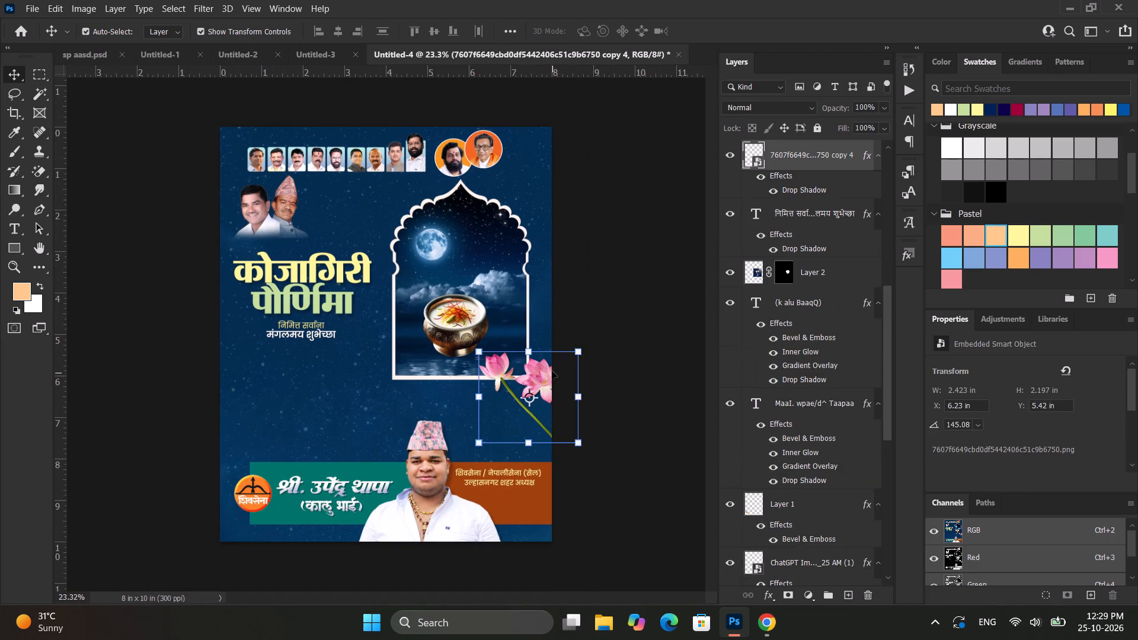
{"action": "left_click", "coordinate": [474, 307]}
{"action": "left_click_drag", "start_coordinate": [460, 311], "coordinate": [465, 335]}
{"action": "left_click", "coordinate": [627, 350]}
Move the lotus flowers across to the poster's left edge, at about X -0.12 in, Y 5.2 in.
{"action": "scroll", "coordinate": [546, 364], "scroll_direction": "up", "scroll_amount": 2, "text": "alt"}
{"action": "left_click", "coordinate": [579, 393]}
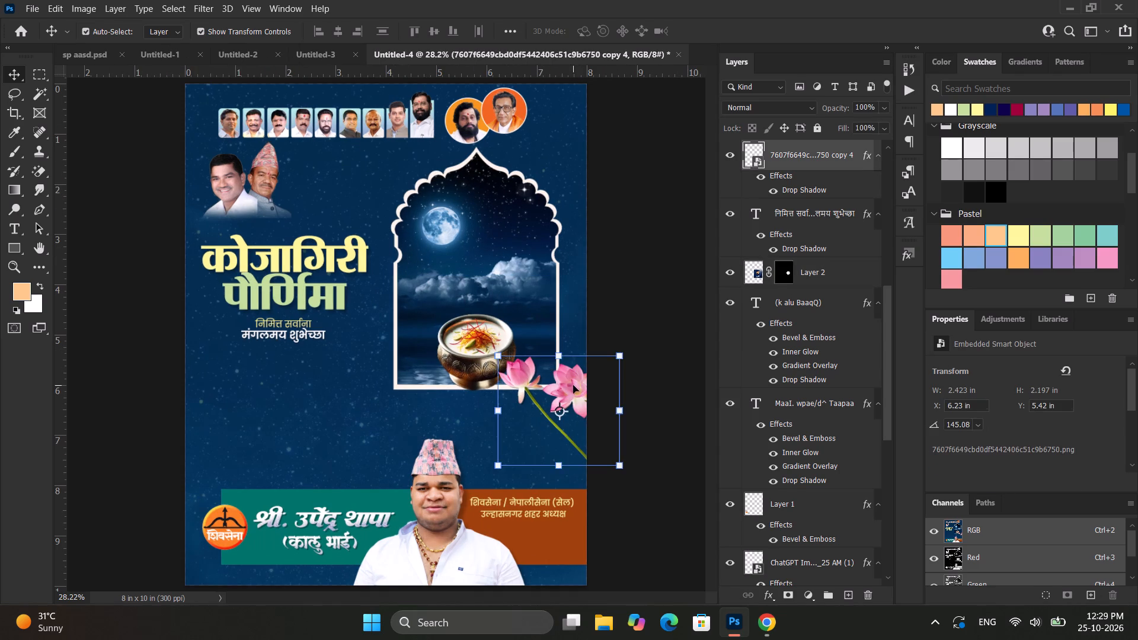
{"action": "left_click_drag", "start_coordinate": [573, 385], "coordinate": [251, 374]}
{"action": "right_click", "coordinate": [251, 374]}
{"action": "left_click", "coordinate": [247, 368]}
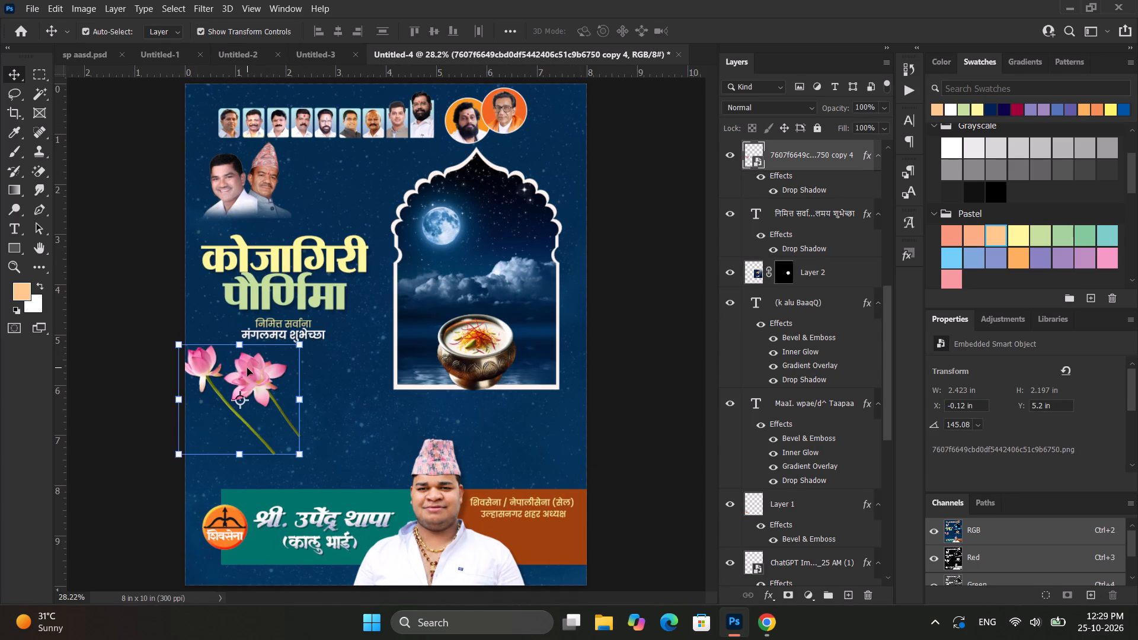
Flip the lotus flowers horizontally and shift them so blooms and stems run off the poster's left edge.
{"action": "key", "text": "ctrl+y"}
{"action": "key", "text": "ctrl+t"}
{"action": "right_click", "coordinate": [265, 370]}
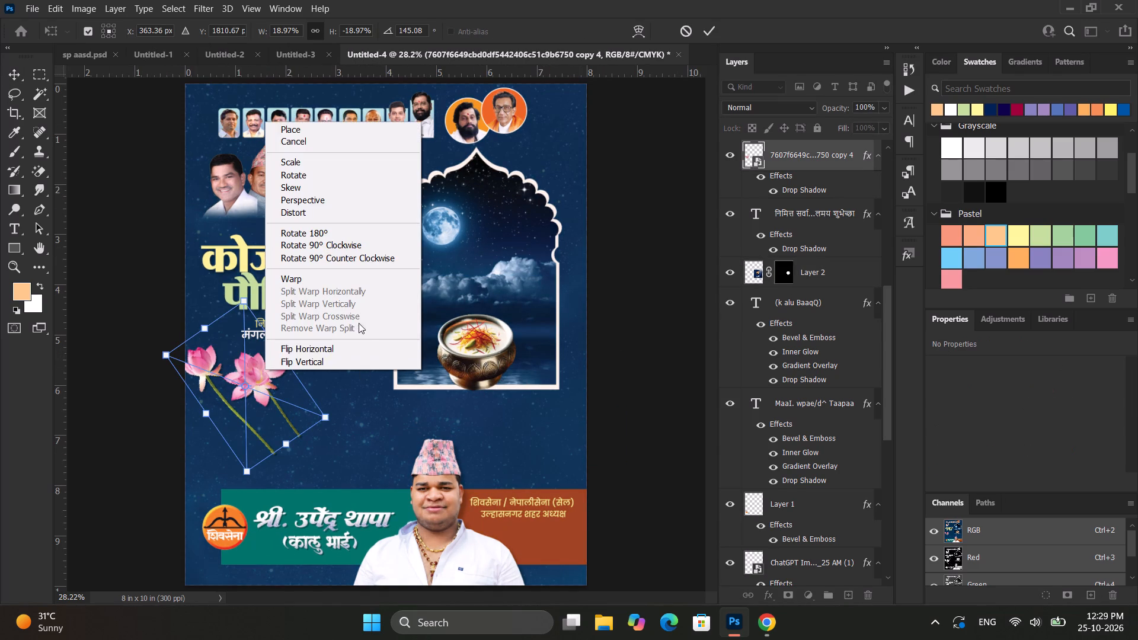
{"action": "left_click", "coordinate": [315, 348]}
{"action": "left_click", "coordinate": [9, 78]}
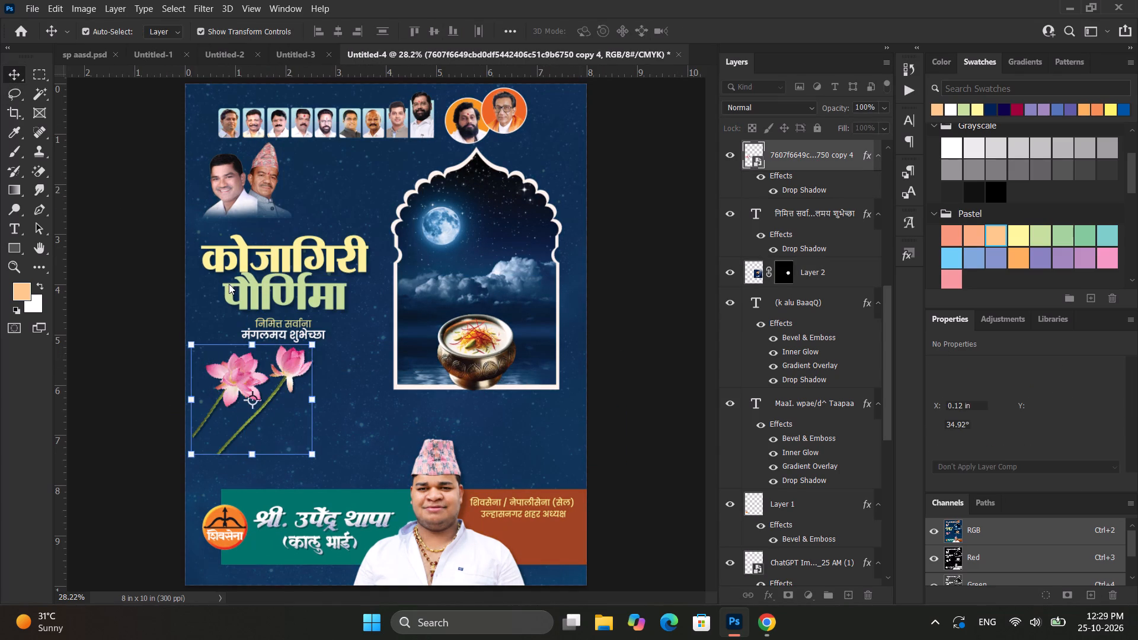
{"action": "left_click_drag", "start_coordinate": [289, 364], "coordinate": [254, 388]}
{"action": "left_click", "coordinate": [618, 287]}
{"action": "scroll", "coordinate": [635, 277], "scroll_direction": "down", "scroll_amount": 2, "text": "alt"}
{"action": "left_click", "coordinate": [635, 277]}
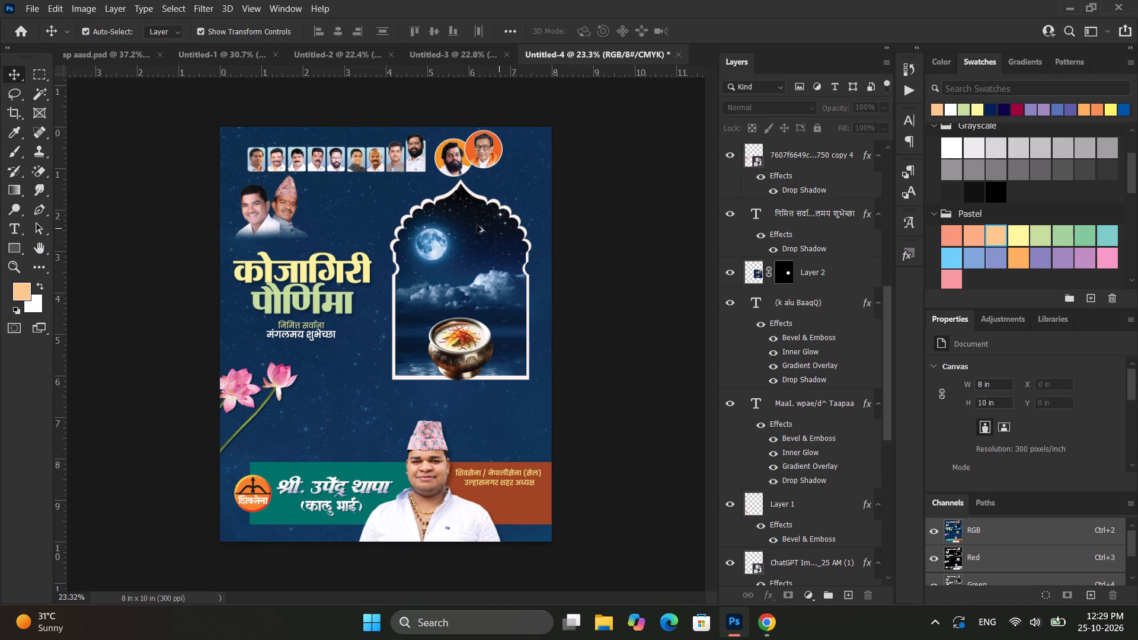
Move the arch layers, Layer 4, Layer 3 copy and Layer 3, down together to about Y 1.58 in.
{"action": "scroll", "coordinate": [458, 248], "scroll_direction": "up", "scroll_amount": 2, "text": "alt"}
{"action": "left_click", "coordinate": [471, 248]}
{"action": "scroll", "coordinate": [801, 517], "scroll_direction": "down", "scroll_amount": 3}
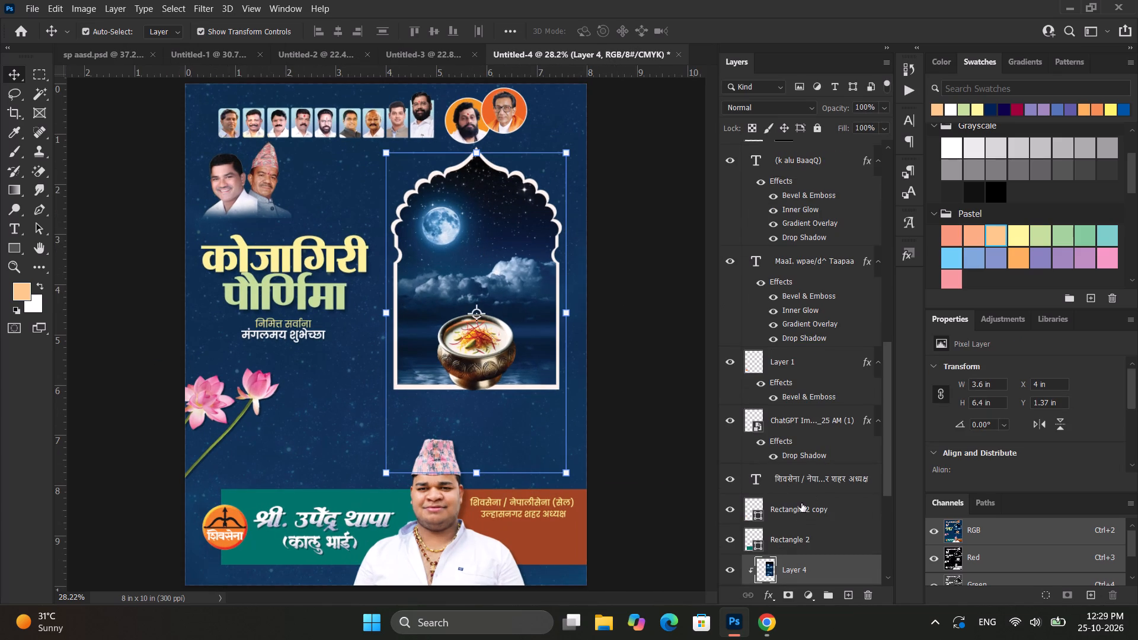
{"action": "scroll", "coordinate": [801, 503], "scroll_direction": "down", "scroll_amount": 2}
{"action": "left_click", "coordinate": [792, 507], "text": "ctrl"}
{"action": "left_click", "coordinate": [786, 536], "text": "ctrl"}
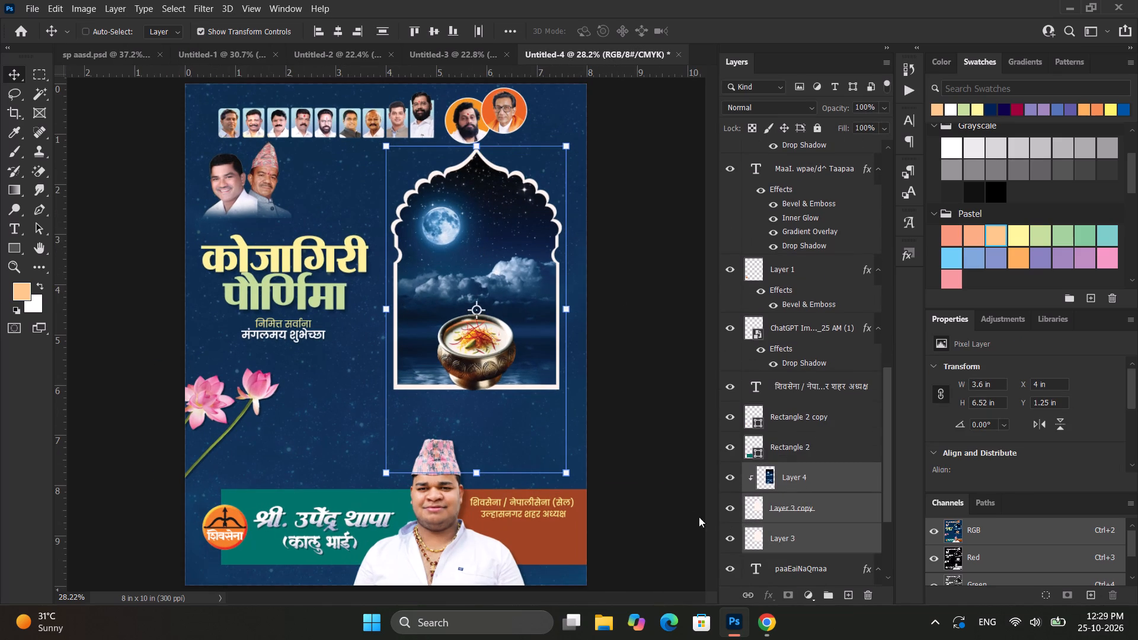
{"action": "key", "text": "ctrl+t"}
{"action": "left_click_drag", "start_coordinate": [545, 314], "coordinate": [542, 330]}
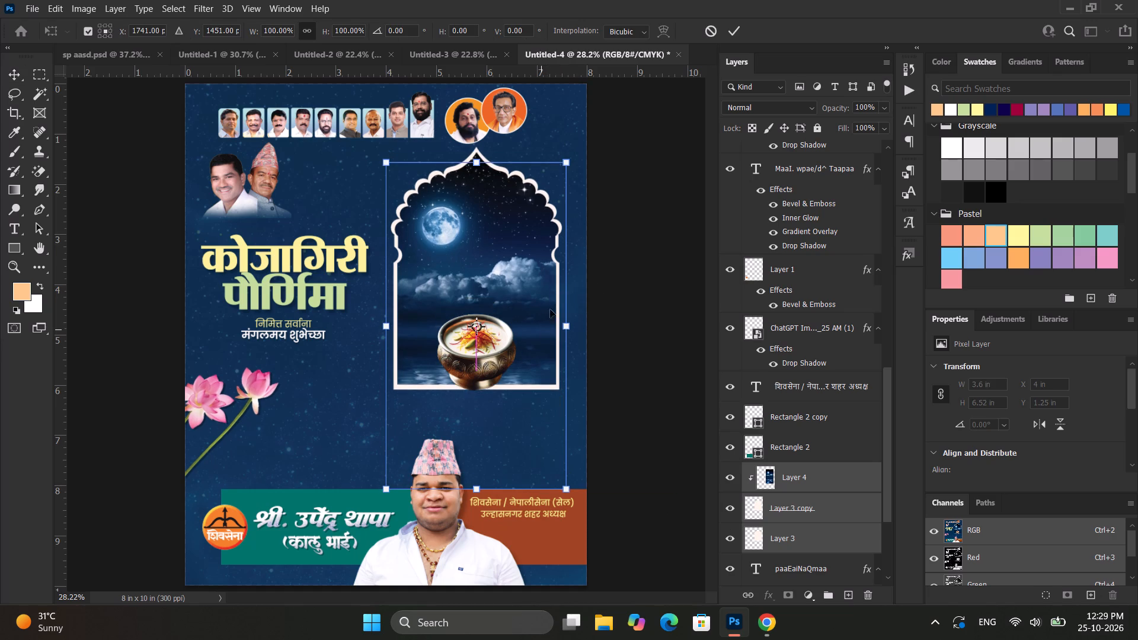
{"action": "left_click", "coordinate": [734, 30]}
{"action": "left_click", "coordinate": [667, 194]}
Move the kheer bowl on Layer 2 down to the base of the lowered arch, at about Y 4.11 in.
{"action": "scroll", "coordinate": [526, 362], "scroll_direction": "up", "scroll_amount": 3, "text": "alt"}
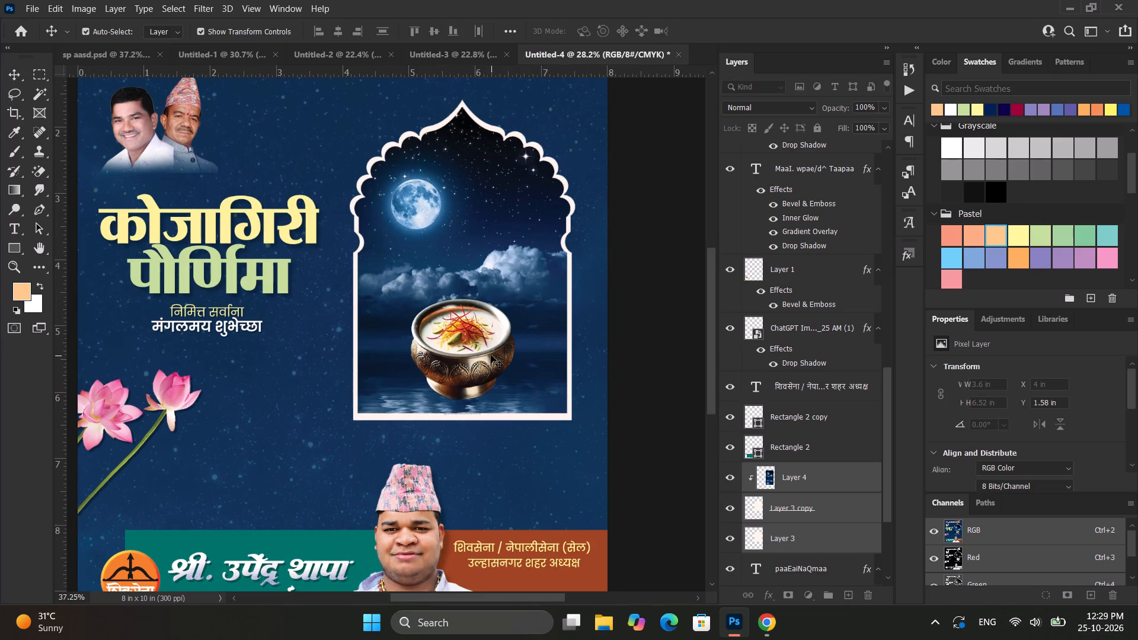
{"action": "left_click", "coordinate": [491, 355]}
{"action": "left_click_drag", "start_coordinate": [485, 340], "coordinate": [485, 359], "text": "shift"}
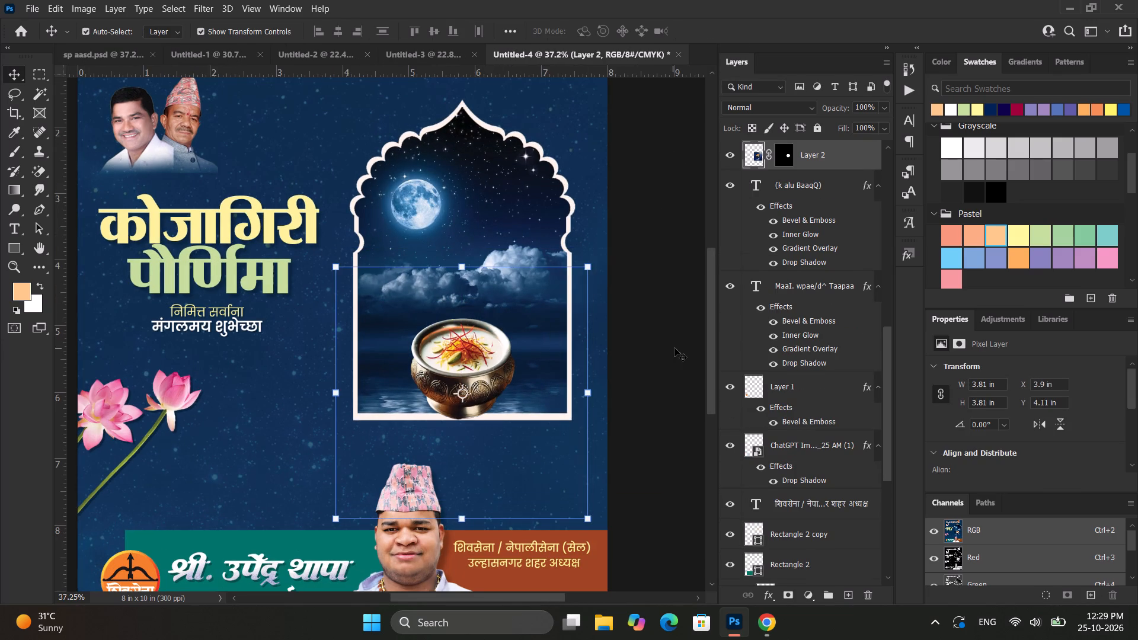
{"action": "left_click", "coordinate": [676, 346]}
{"action": "scroll", "coordinate": [676, 346], "scroll_direction": "down", "scroll_amount": 4, "text": "alt"}
{"action": "left_click", "coordinate": [654, 345]}
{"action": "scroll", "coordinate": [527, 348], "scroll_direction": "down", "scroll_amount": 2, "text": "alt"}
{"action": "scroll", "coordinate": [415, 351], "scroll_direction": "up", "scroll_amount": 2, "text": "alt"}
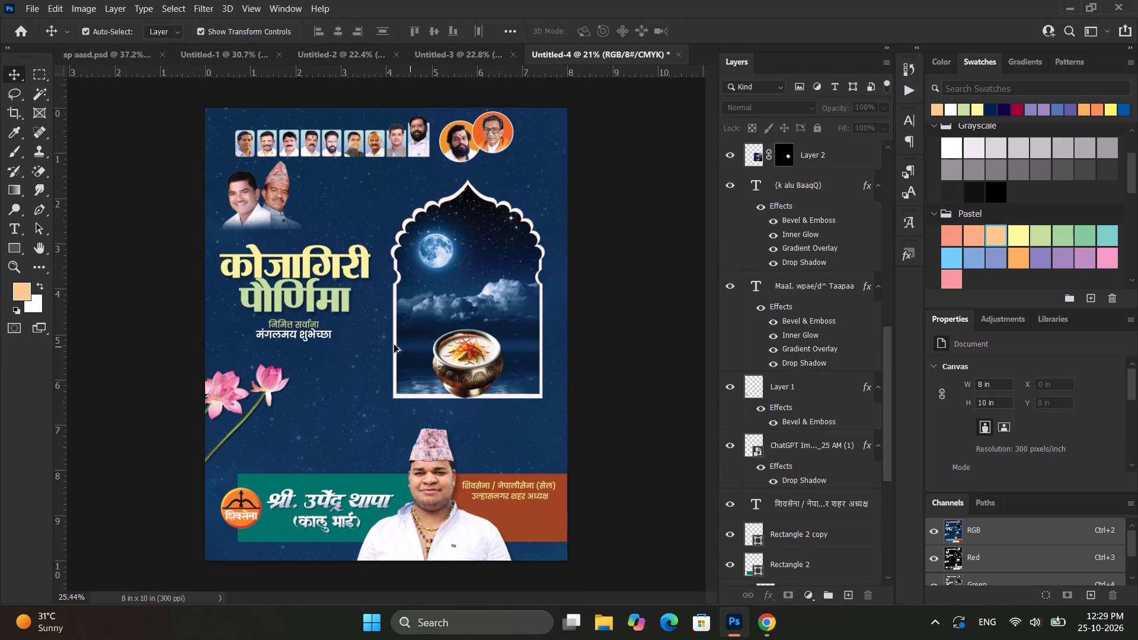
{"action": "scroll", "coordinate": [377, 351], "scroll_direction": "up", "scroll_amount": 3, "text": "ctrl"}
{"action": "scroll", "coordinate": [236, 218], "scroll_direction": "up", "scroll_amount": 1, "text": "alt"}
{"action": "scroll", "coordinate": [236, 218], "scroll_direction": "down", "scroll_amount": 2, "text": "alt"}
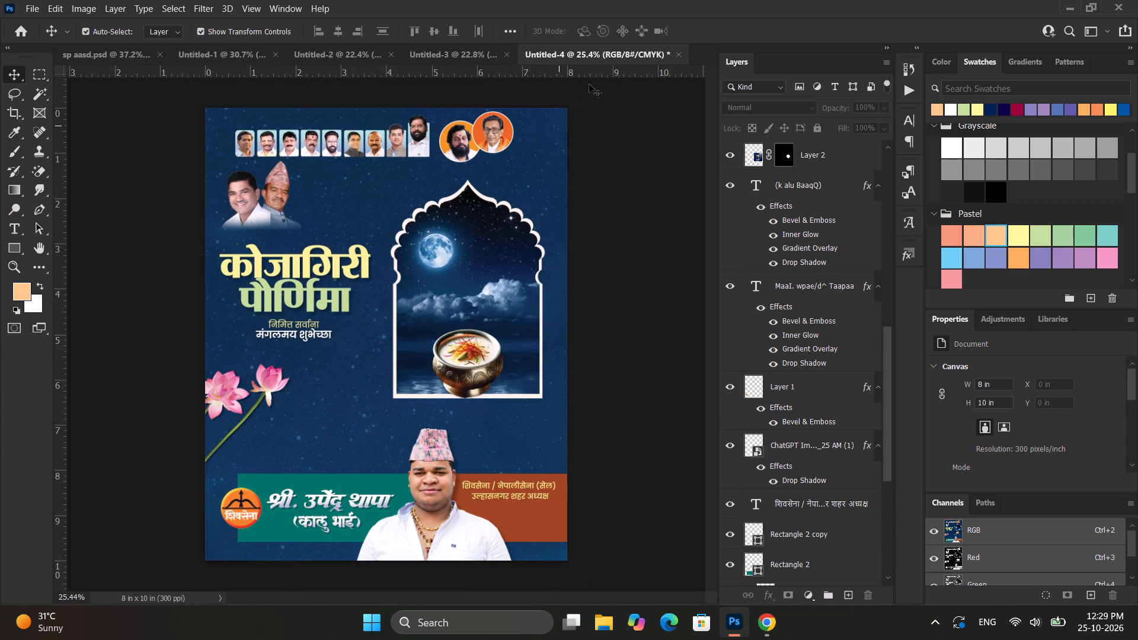
Copy the five-line Marathi verse text layer from Untitled-3 into Untitled-4.
{"action": "left_click", "coordinate": [457, 69]}
{"action": "left_click", "coordinate": [457, 62]}
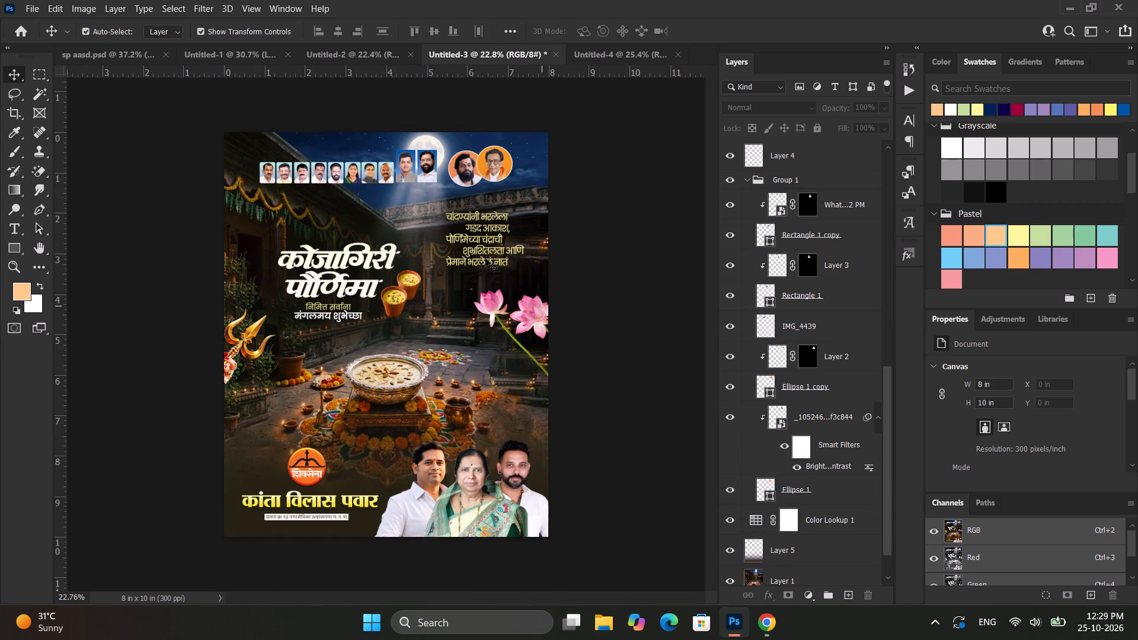
{"action": "left_click", "coordinate": [475, 222]}
{"action": "left_click_drag", "start_coordinate": [825, 154], "coordinate": [650, 52]}
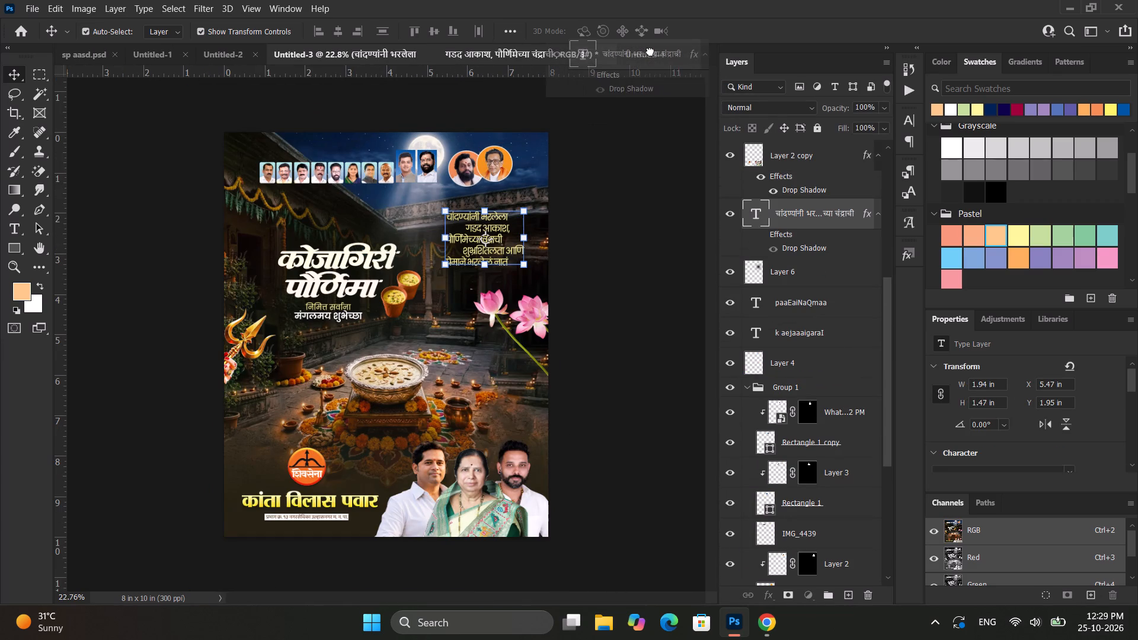
{"action": "left_click_drag", "start_coordinate": [650, 52], "coordinate": [357, 199]}
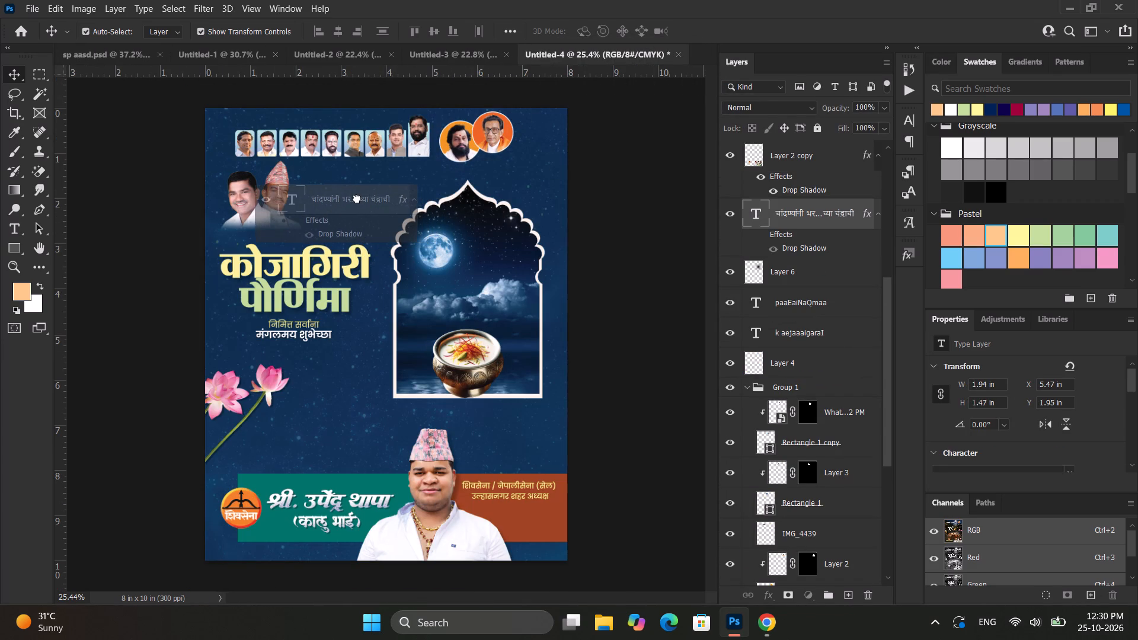
{"action": "left_click_drag", "start_coordinate": [357, 199], "coordinate": [354, 199]}
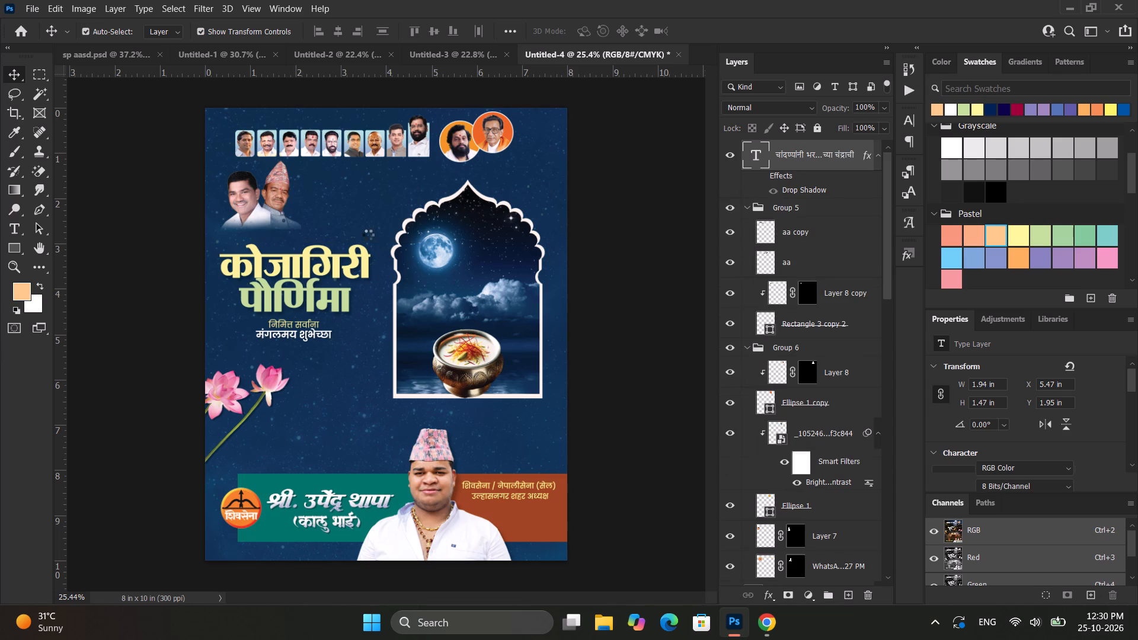
Position the verse between the two portrait cutouts and the arch, at about X 2.63 in, Y 1.4 in.
{"action": "scroll", "coordinate": [360, 193], "scroll_direction": "up", "scroll_amount": 4, "text": "alt"}
{"action": "left_click_drag", "start_coordinate": [366, 153], "coordinate": [560, 252]}
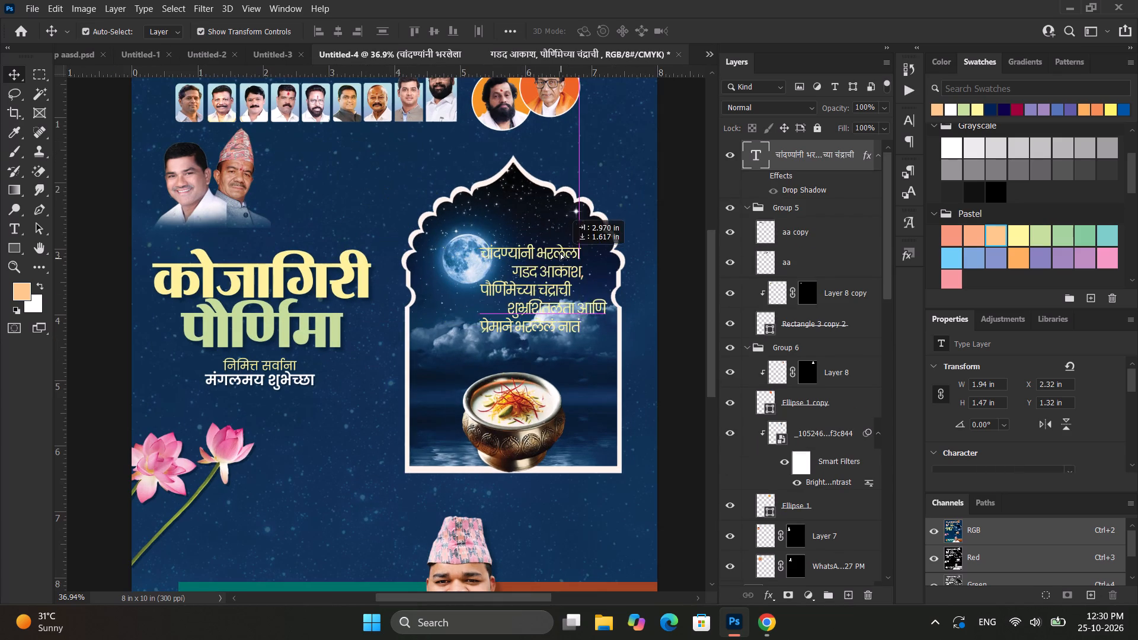
{"action": "left_click_drag", "start_coordinate": [560, 252], "coordinate": [443, 154]}
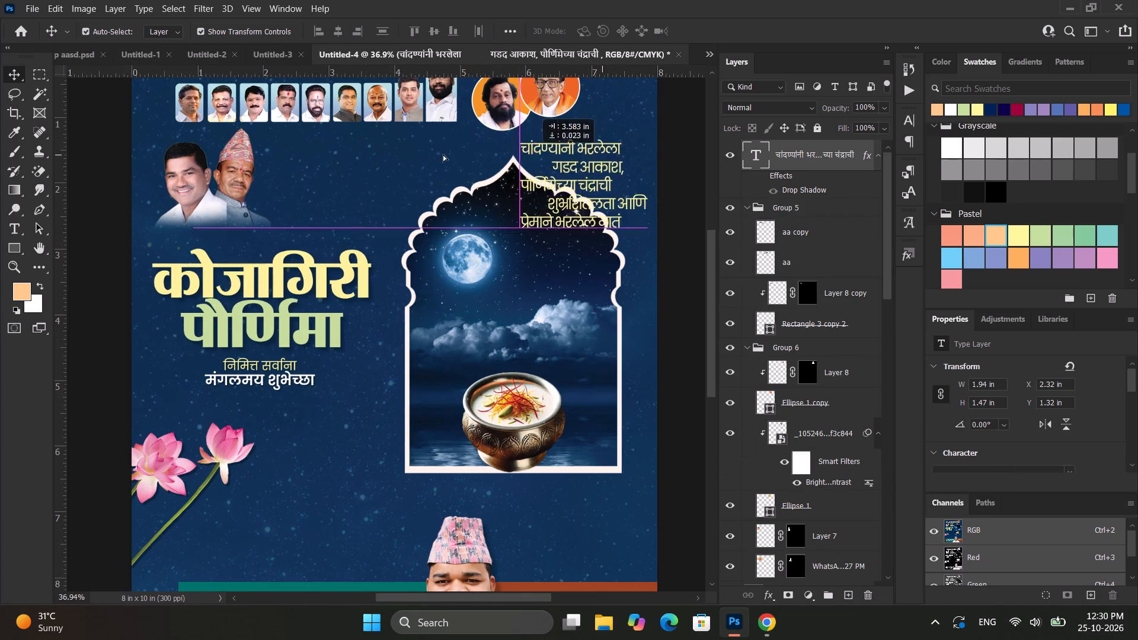
{"action": "left_click_drag", "start_coordinate": [443, 154], "coordinate": [386, 159]}
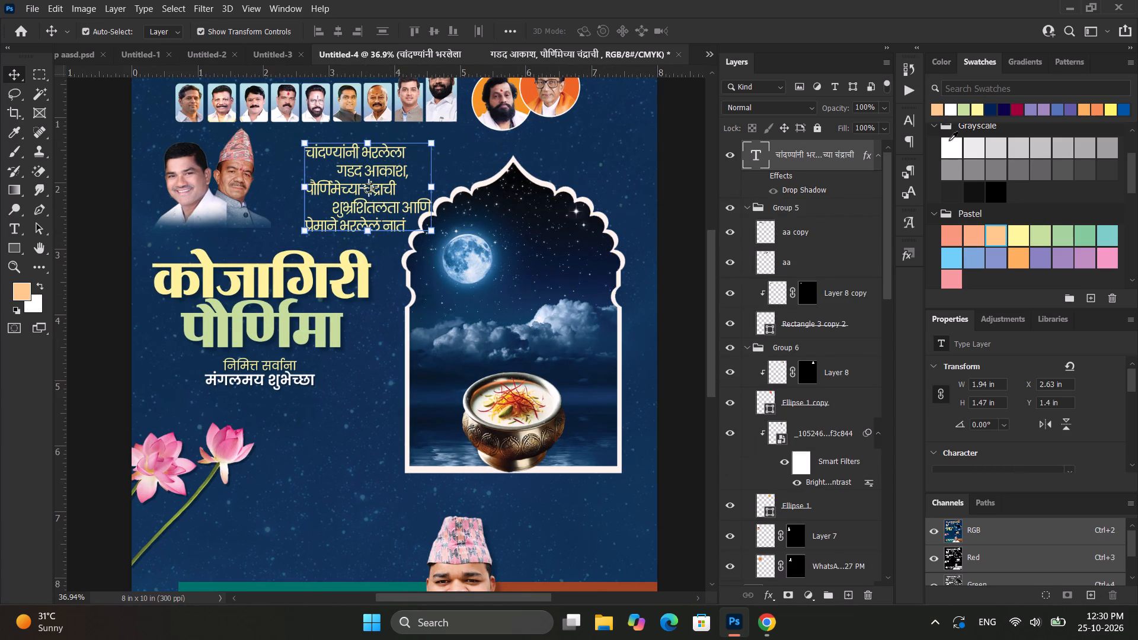
Recolor the verse text white.
{"action": "left_click", "coordinate": [949, 140]}
Scale the verse text down to about 1.69 × 1.28 in and position it at about X 2.48 in, Y 1.42 in.
{"action": "left_click_drag", "start_coordinate": [383, 151], "coordinate": [376, 146]}
{"action": "left_click_drag", "start_coordinate": [418, 139], "coordinate": [411, 138], "text": "alt"}
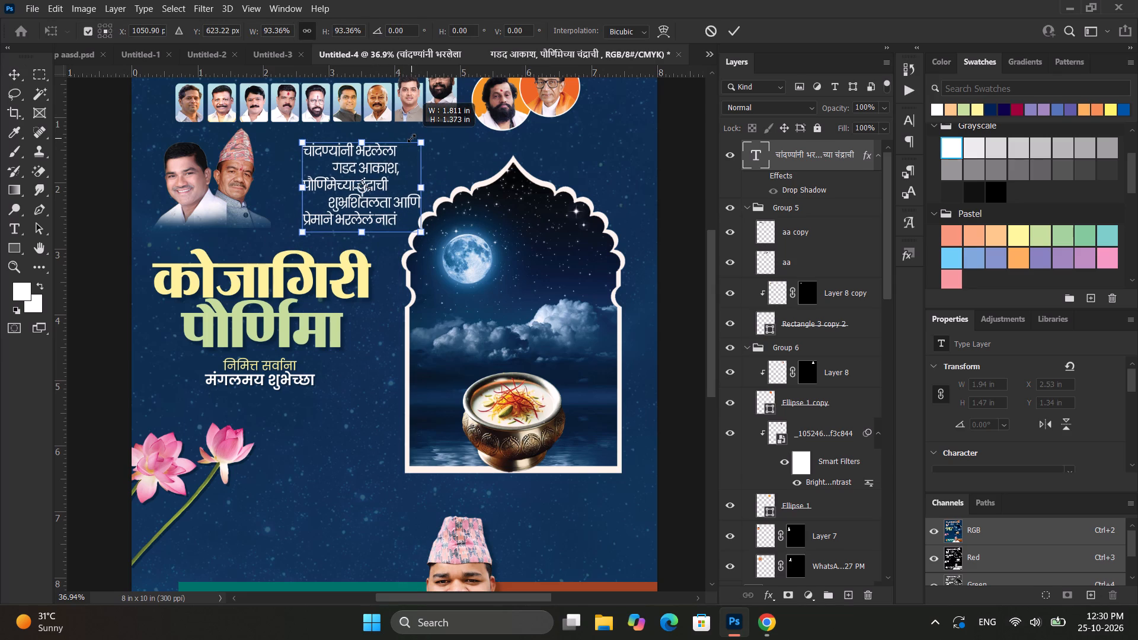
{"action": "left_click_drag", "start_coordinate": [411, 138], "coordinate": [405, 138], "text": "alt"}
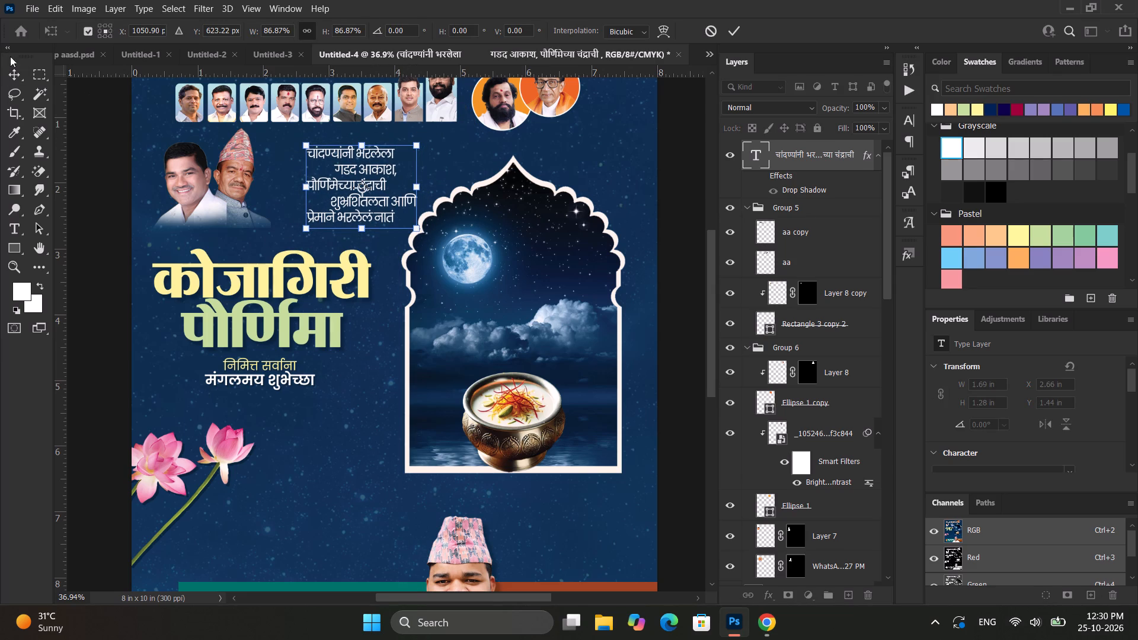
{"action": "left_click", "coordinate": [12, 66]}
{"action": "scroll", "coordinate": [349, 167], "scroll_direction": "up", "scroll_amount": 4, "text": "alt"}
{"action": "left_click_drag", "start_coordinate": [365, 152], "coordinate": [347, 151]}
{"action": "scroll", "coordinate": [347, 155], "scroll_direction": "down", "scroll_amount": 12, "text": "alt"}
{"action": "scroll", "coordinate": [634, 194], "scroll_direction": "down", "scroll_amount": 4, "text": "alt"}
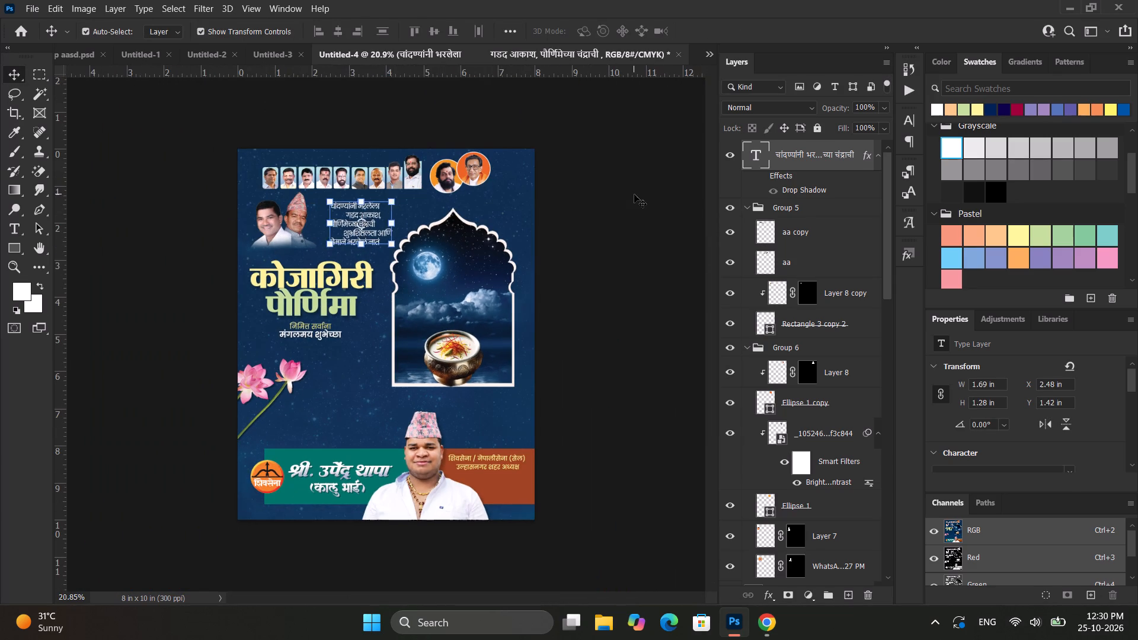
{"action": "left_click", "coordinate": [634, 194]}
Shift the two-line greeting below the title and the Kojagiri Purnima title slightly downward.
{"action": "scroll", "coordinate": [426, 293], "scroll_direction": "up", "scroll_amount": 2, "text": "alt"}
{"action": "left_click", "coordinate": [300, 335]}
{"action": "left_click_drag", "start_coordinate": [315, 336], "coordinate": [311, 351], "text": "shift"}
{"action": "left_click", "coordinate": [320, 310]}
{"action": "left_click_drag", "start_coordinate": [330, 293], "coordinate": [328, 304], "text": "shift"}
Move the two portrait cutouts slightly down, and nudge the verse down and toward them.
{"action": "left_click", "coordinate": [272, 207]}
{"action": "scroll", "coordinate": [229, 201], "scroll_direction": "up", "scroll_amount": 4, "text": "alt"}
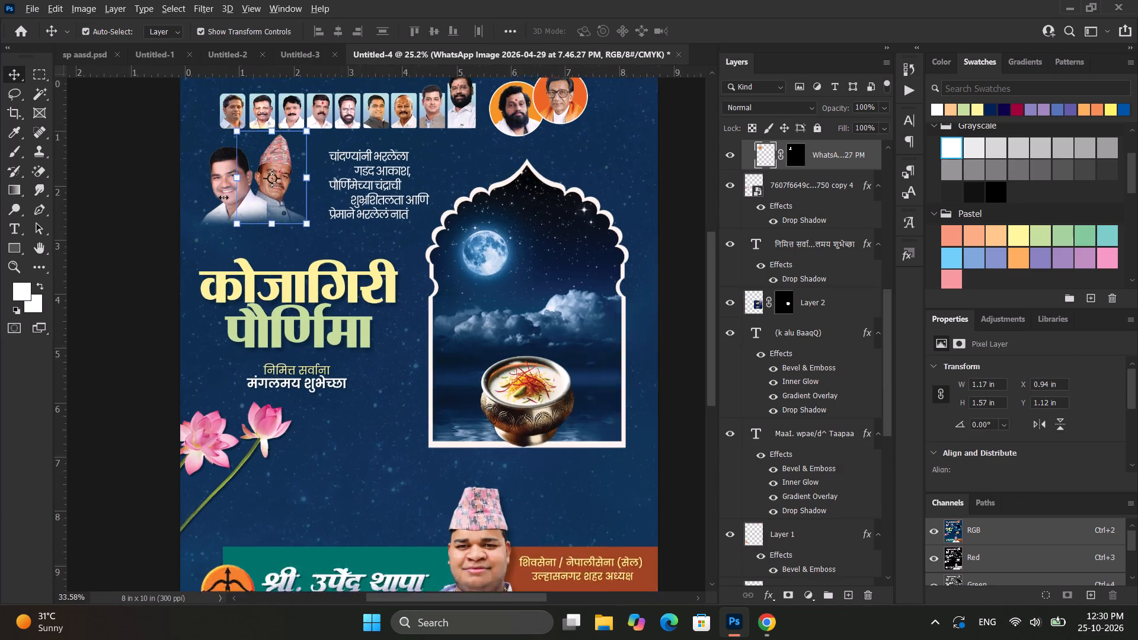
{"action": "left_click", "coordinate": [212, 162], "text": "shift"}
{"action": "left_click_drag", "start_coordinate": [228, 160], "coordinate": [225, 167]}
{"action": "left_click", "coordinate": [389, 171]}
{"action": "left_click_drag", "start_coordinate": [398, 171], "coordinate": [389, 180]}
{"action": "scroll", "coordinate": [396, 187], "scroll_direction": "down", "scroll_amount": 6, "text": "alt"}
{"action": "left_click", "coordinate": [610, 227]}
{"action": "scroll", "coordinate": [585, 242], "scroll_direction": "up", "scroll_amount": 2, "text": "alt"}
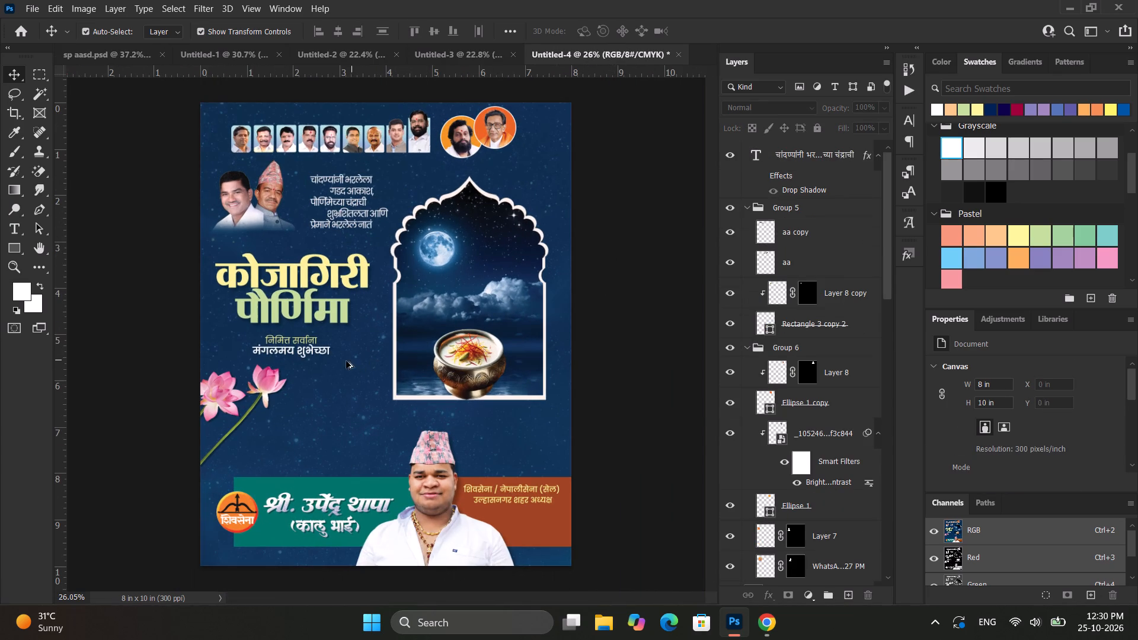
{"action": "scroll", "coordinate": [342, 362], "scroll_direction": "up", "scroll_amount": 4, "text": "alt"}
{"action": "scroll", "coordinate": [340, 362], "scroll_direction": "down", "scroll_amount": 4, "text": "ctrl"}
Lower the lotus image slightly along the poster's left edge.
{"action": "left_click", "coordinate": [279, 385]}
{"action": "left_click_drag", "start_coordinate": [279, 375], "coordinate": [277, 380], "text": "shift"}
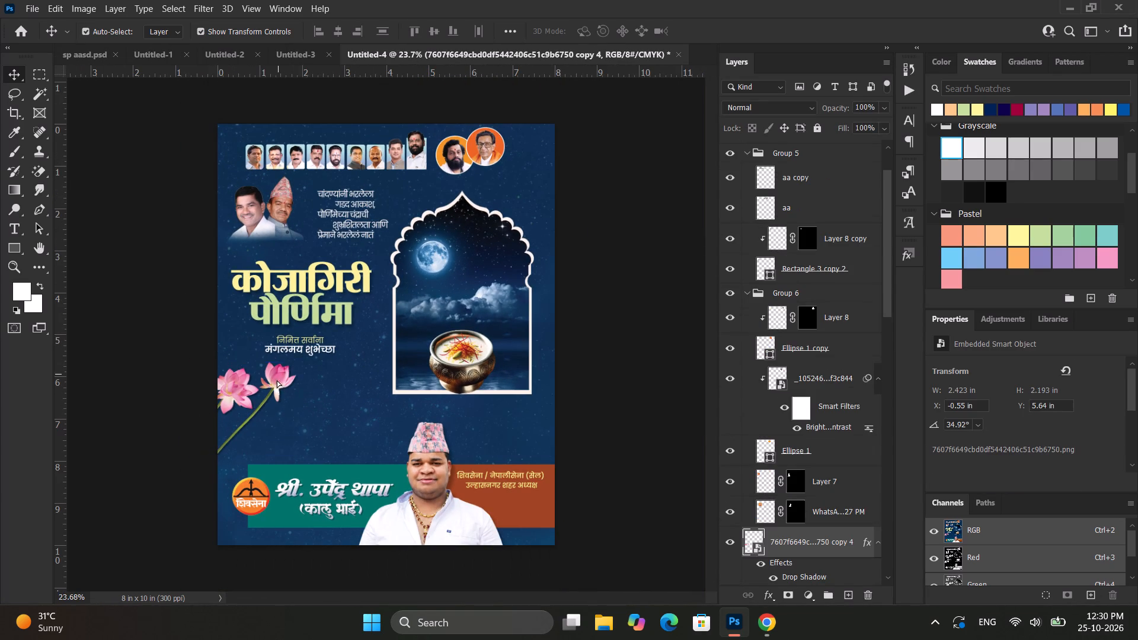
{"action": "left_click_drag", "start_coordinate": [277, 380], "coordinate": [276, 384], "text": "shift"}
{"action": "left_click", "coordinate": [606, 403]}
{"action": "scroll", "coordinate": [311, 484], "scroll_direction": "up", "scroll_amount": 1, "text": "alt"}
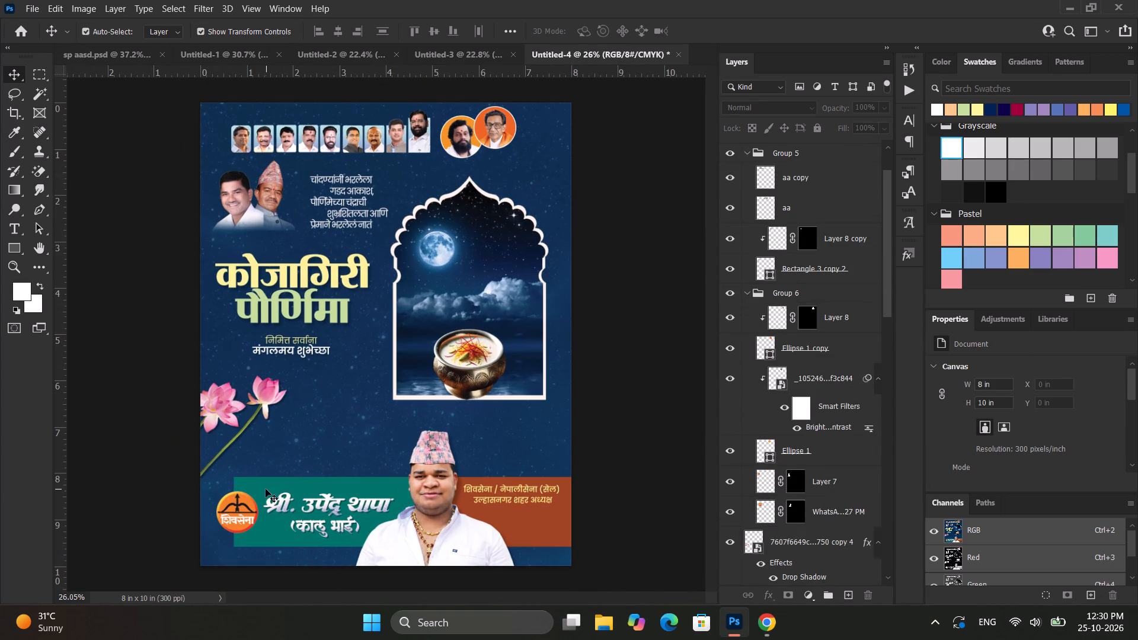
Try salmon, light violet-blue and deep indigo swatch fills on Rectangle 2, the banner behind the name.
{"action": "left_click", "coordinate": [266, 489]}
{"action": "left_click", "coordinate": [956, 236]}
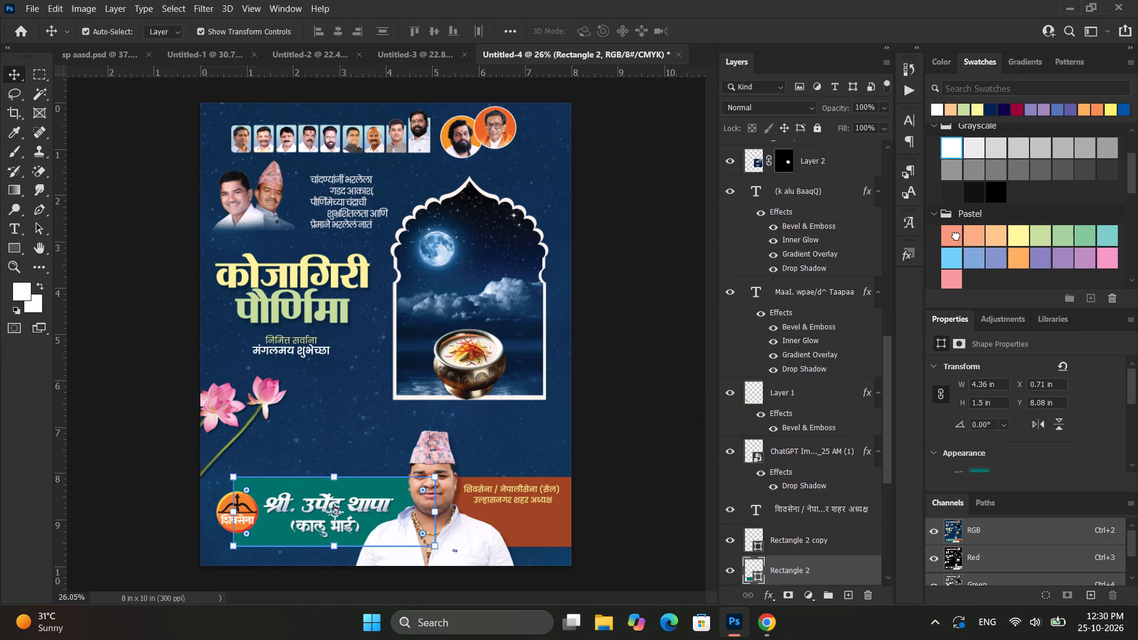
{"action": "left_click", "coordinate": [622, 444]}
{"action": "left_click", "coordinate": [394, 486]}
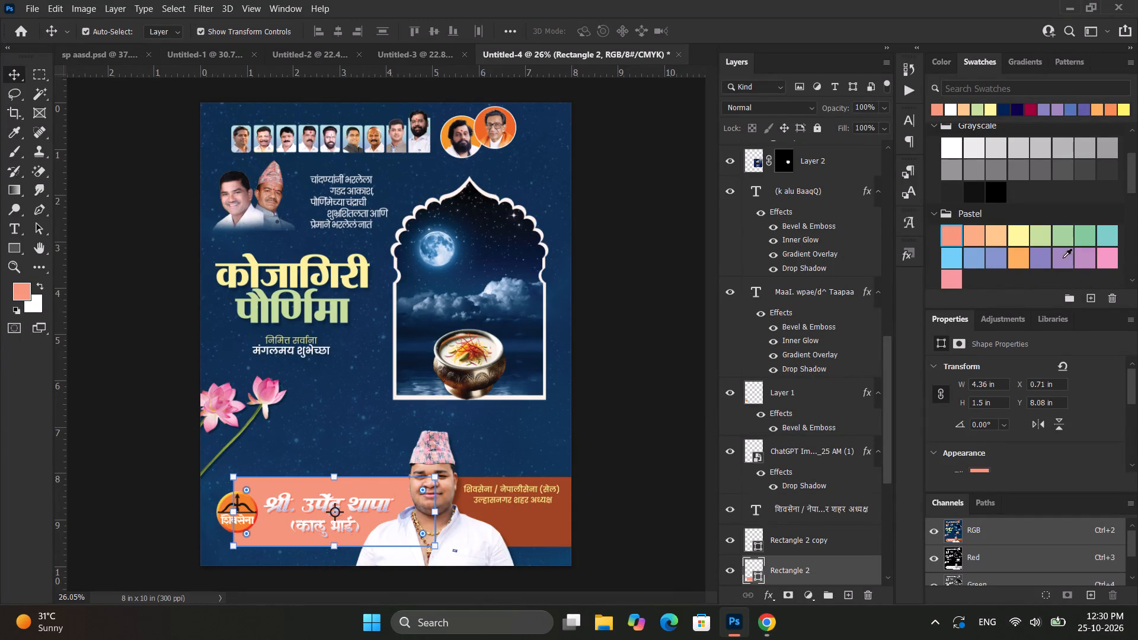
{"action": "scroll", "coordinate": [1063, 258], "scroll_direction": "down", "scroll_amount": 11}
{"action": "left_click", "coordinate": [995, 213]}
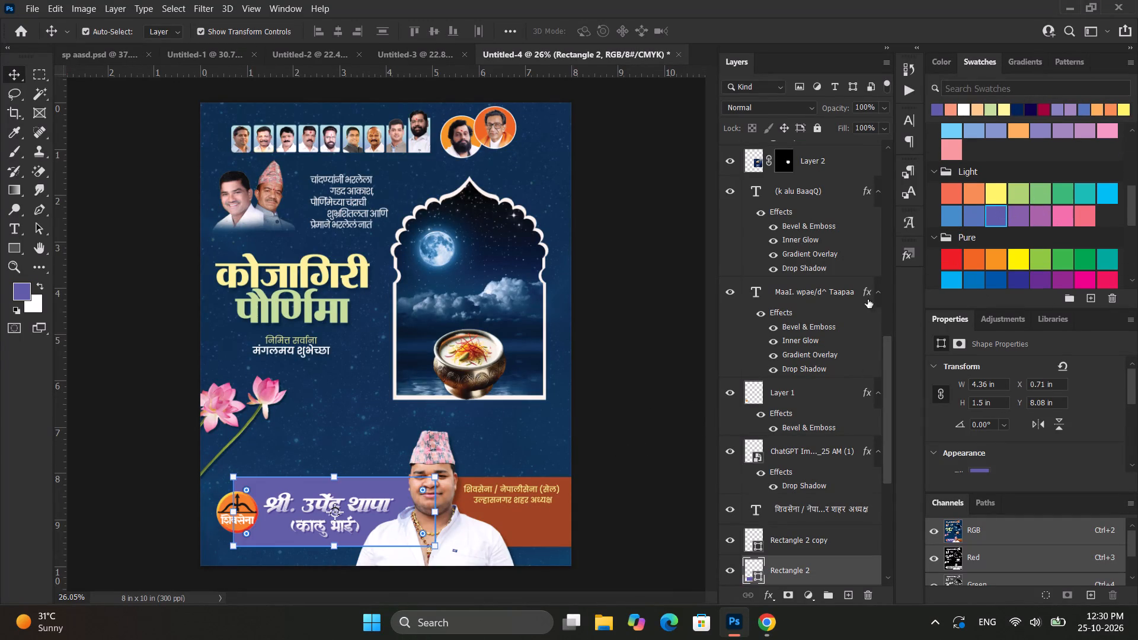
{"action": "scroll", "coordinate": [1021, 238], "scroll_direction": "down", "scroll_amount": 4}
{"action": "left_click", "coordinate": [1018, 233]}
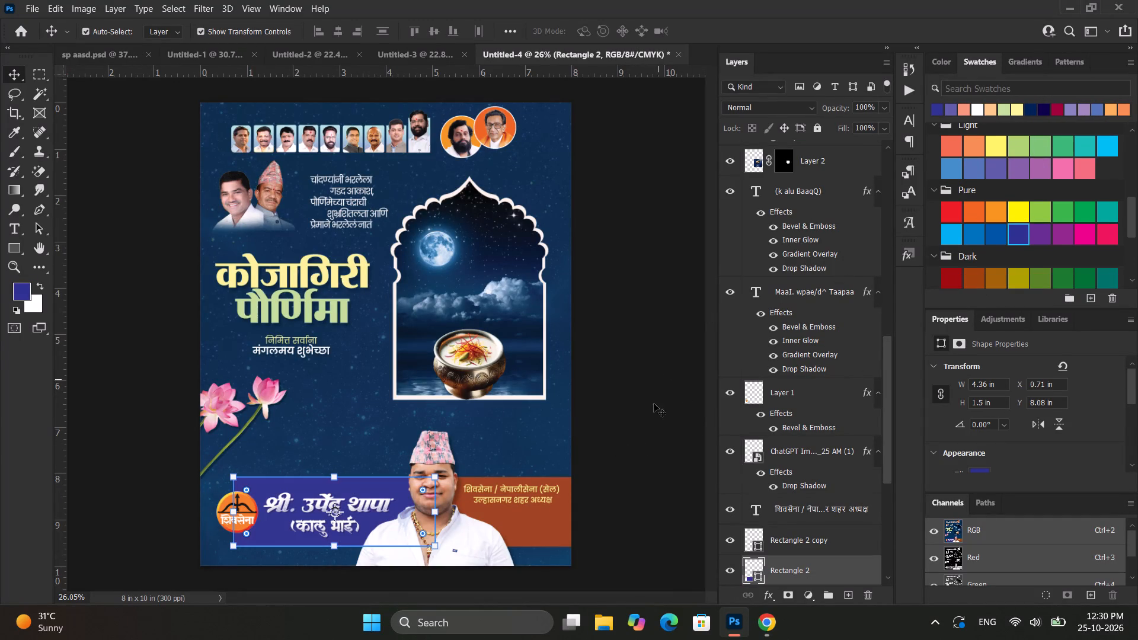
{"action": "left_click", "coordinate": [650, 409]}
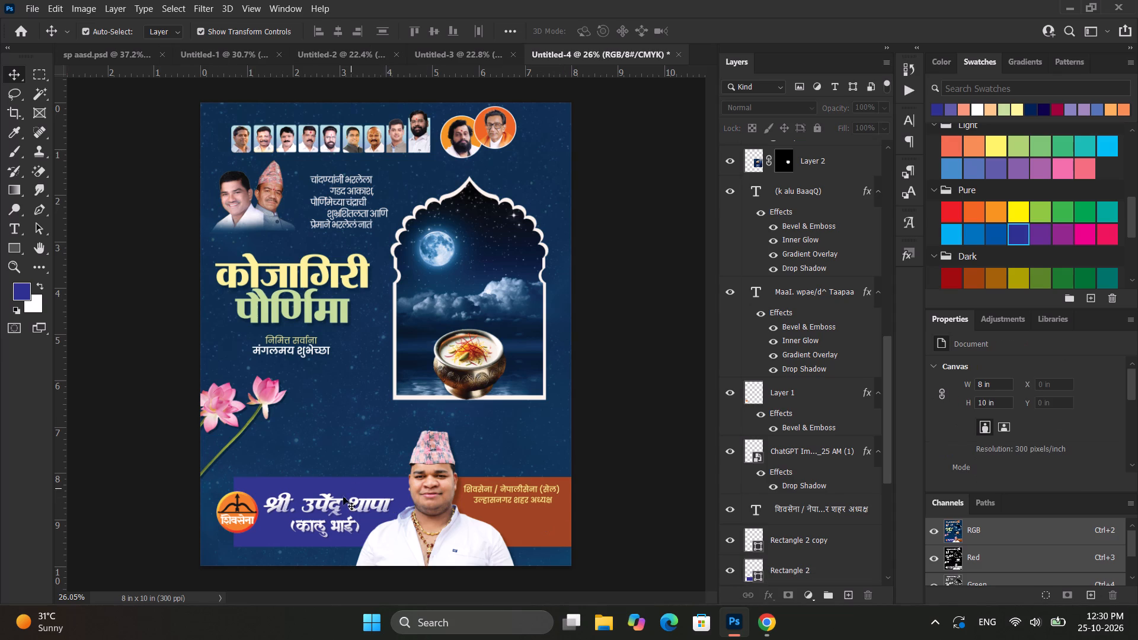
Compare the poster's bottom banner with the purple name banner on Artboard 2 of Untitled-2.
{"action": "scroll", "coordinate": [339, 510], "scroll_direction": "up", "scroll_amount": 3, "text": "alt"}
{"action": "scroll", "coordinate": [290, 503], "scroll_direction": "down", "scroll_amount": 14}
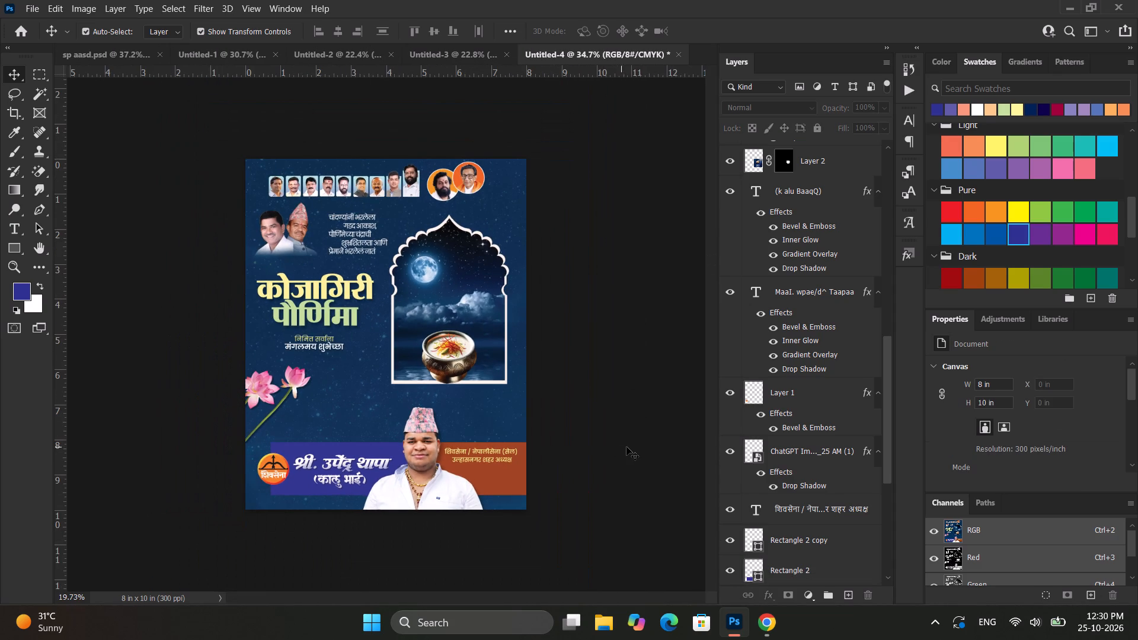
{"action": "left_click", "coordinate": [626, 447]}
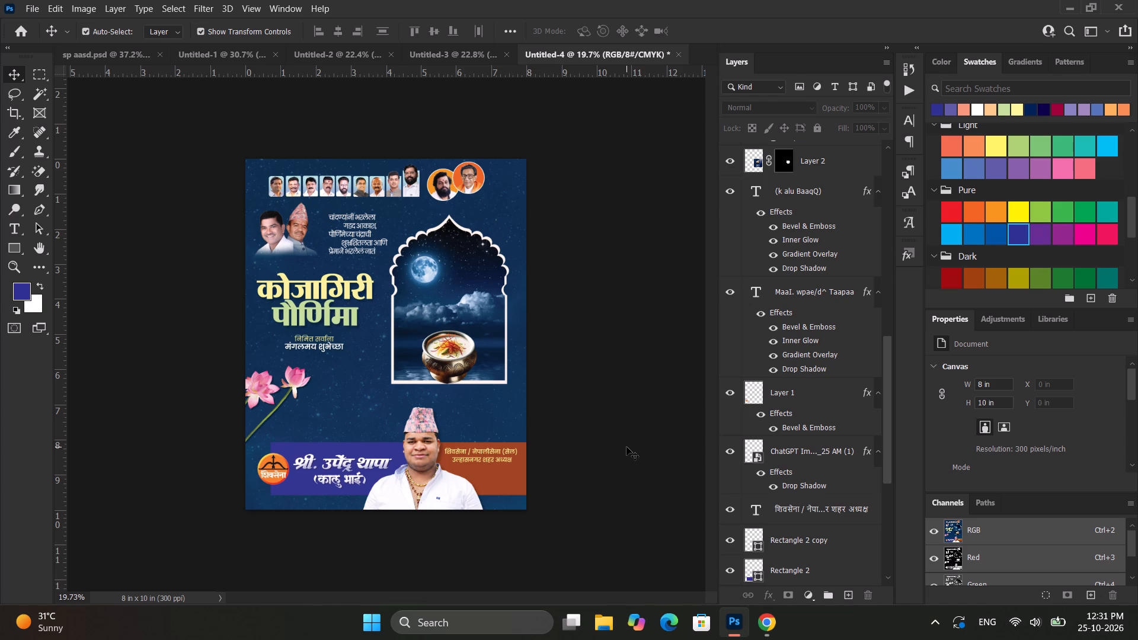
{"action": "left_click", "coordinate": [613, 478]}
{"action": "scroll", "coordinate": [309, 503], "scroll_direction": "up", "scroll_amount": 6, "text": "alt"}
{"action": "scroll", "coordinate": [309, 503], "scroll_direction": "down", "scroll_amount": 10}
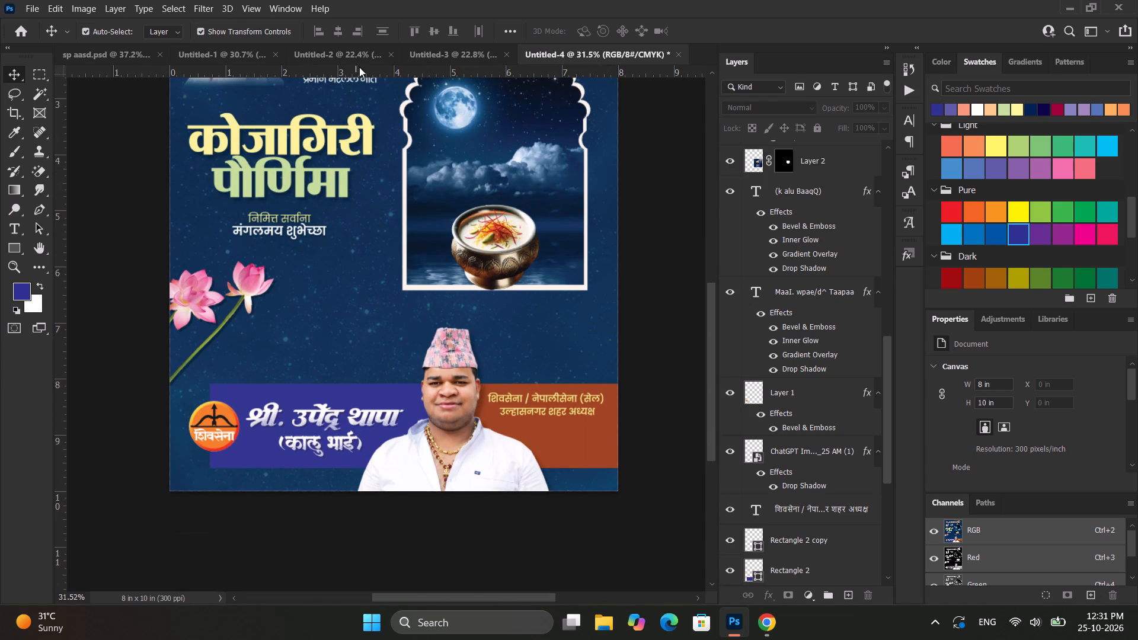
{"action": "left_click", "coordinate": [367, 46]}
{"action": "scroll", "coordinate": [351, 473], "scroll_direction": "down", "scroll_amount": 2, "text": "alt"}
{"action": "scroll", "coordinate": [423, 511], "scroll_direction": "up", "scroll_amount": 3, "text": "ctrl"}
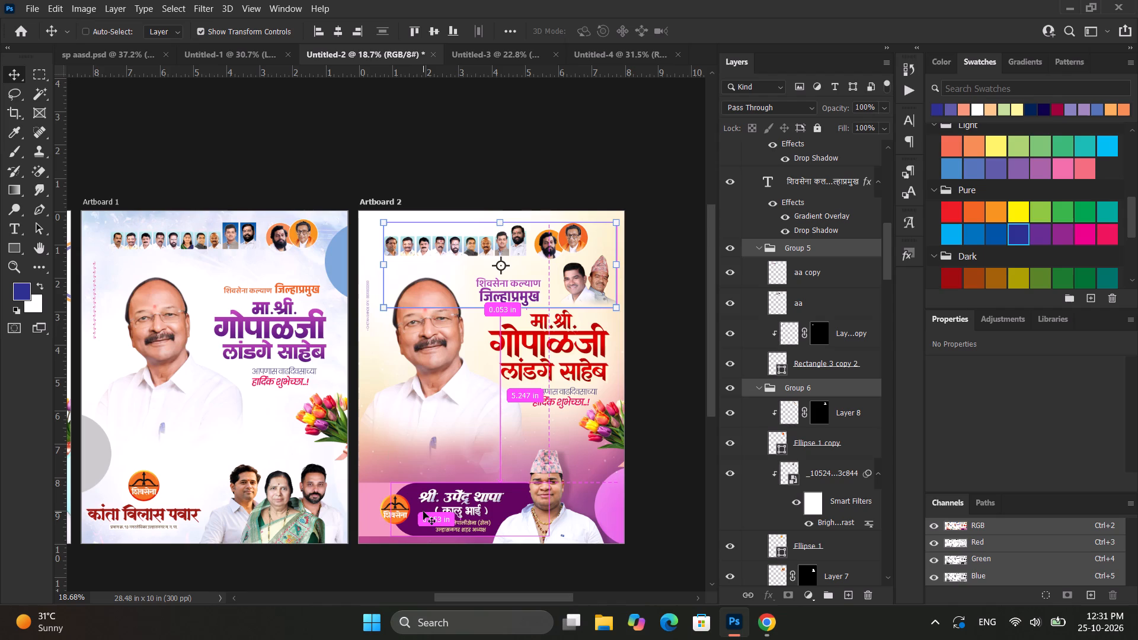
{"action": "left_click", "coordinate": [630, 52]}
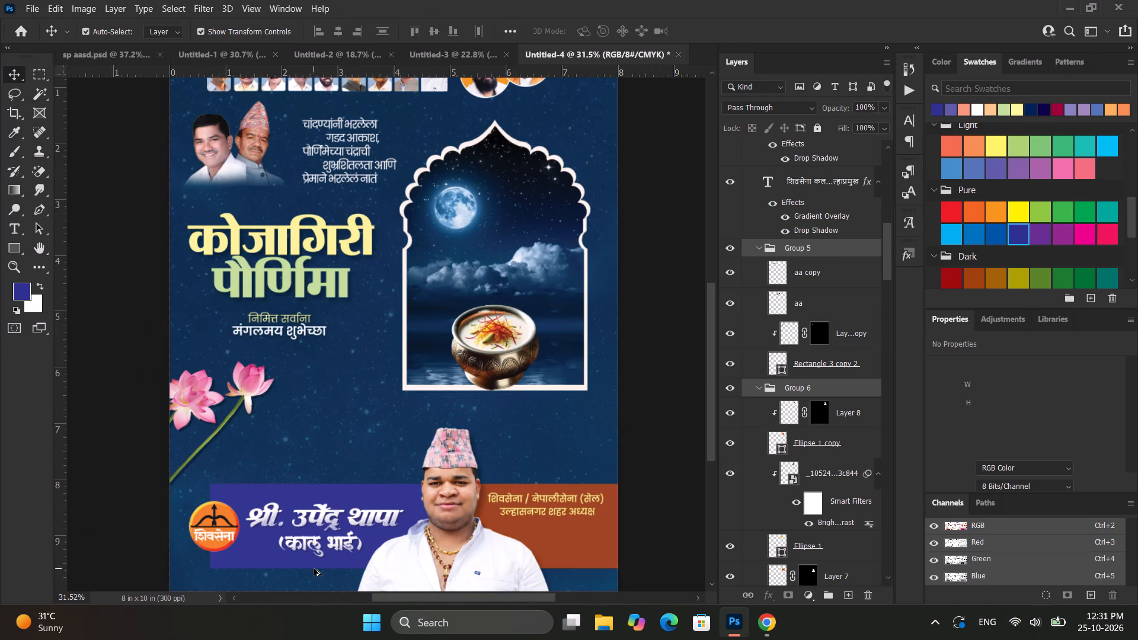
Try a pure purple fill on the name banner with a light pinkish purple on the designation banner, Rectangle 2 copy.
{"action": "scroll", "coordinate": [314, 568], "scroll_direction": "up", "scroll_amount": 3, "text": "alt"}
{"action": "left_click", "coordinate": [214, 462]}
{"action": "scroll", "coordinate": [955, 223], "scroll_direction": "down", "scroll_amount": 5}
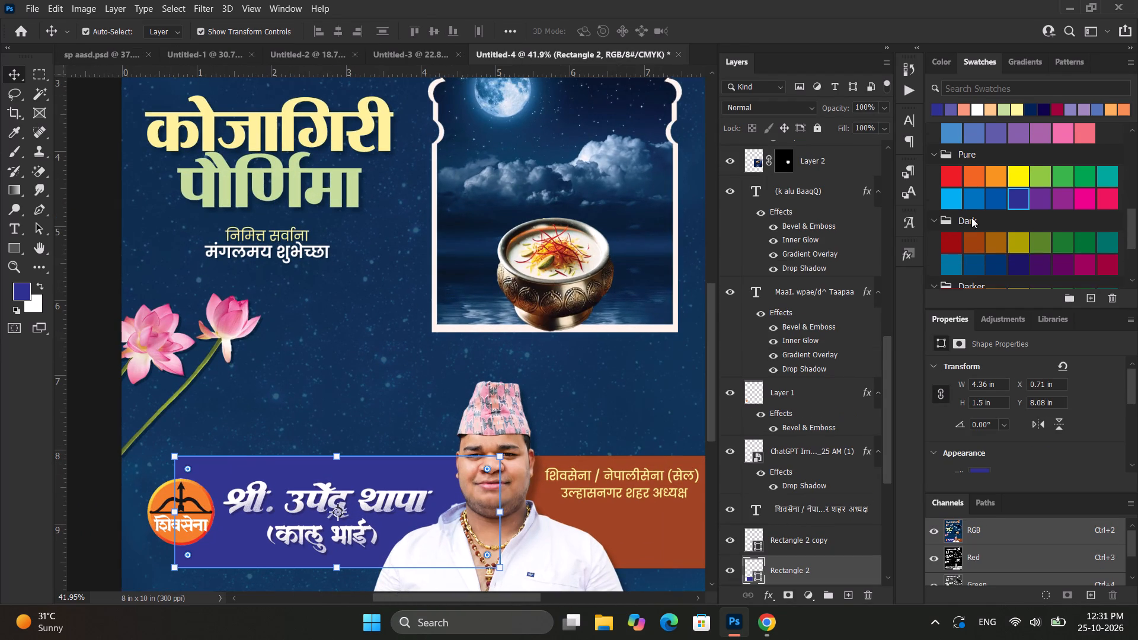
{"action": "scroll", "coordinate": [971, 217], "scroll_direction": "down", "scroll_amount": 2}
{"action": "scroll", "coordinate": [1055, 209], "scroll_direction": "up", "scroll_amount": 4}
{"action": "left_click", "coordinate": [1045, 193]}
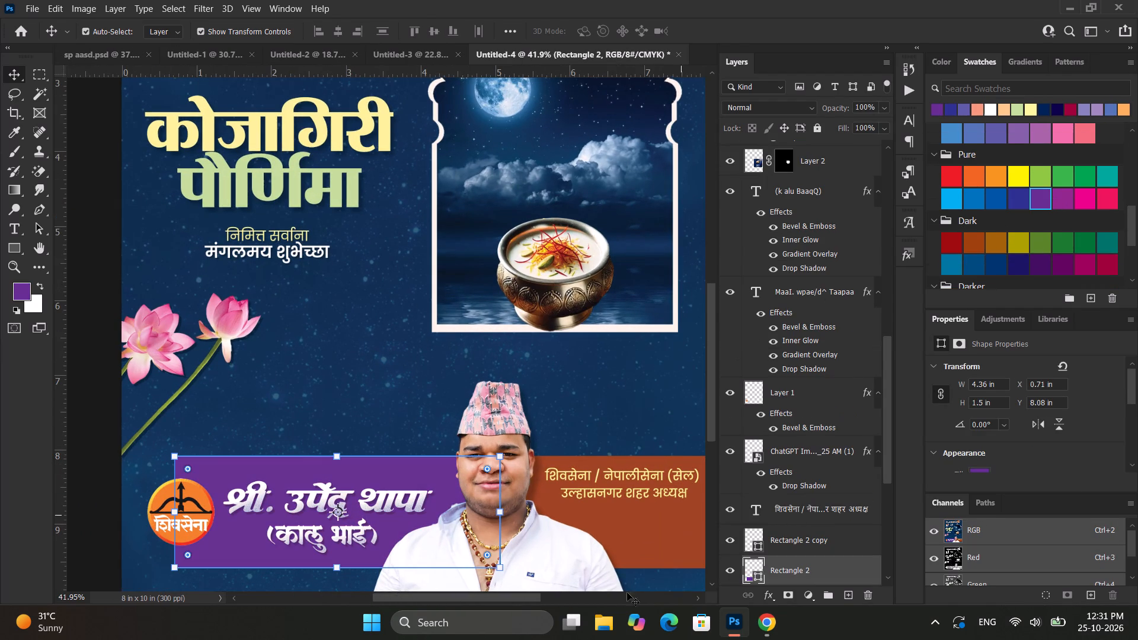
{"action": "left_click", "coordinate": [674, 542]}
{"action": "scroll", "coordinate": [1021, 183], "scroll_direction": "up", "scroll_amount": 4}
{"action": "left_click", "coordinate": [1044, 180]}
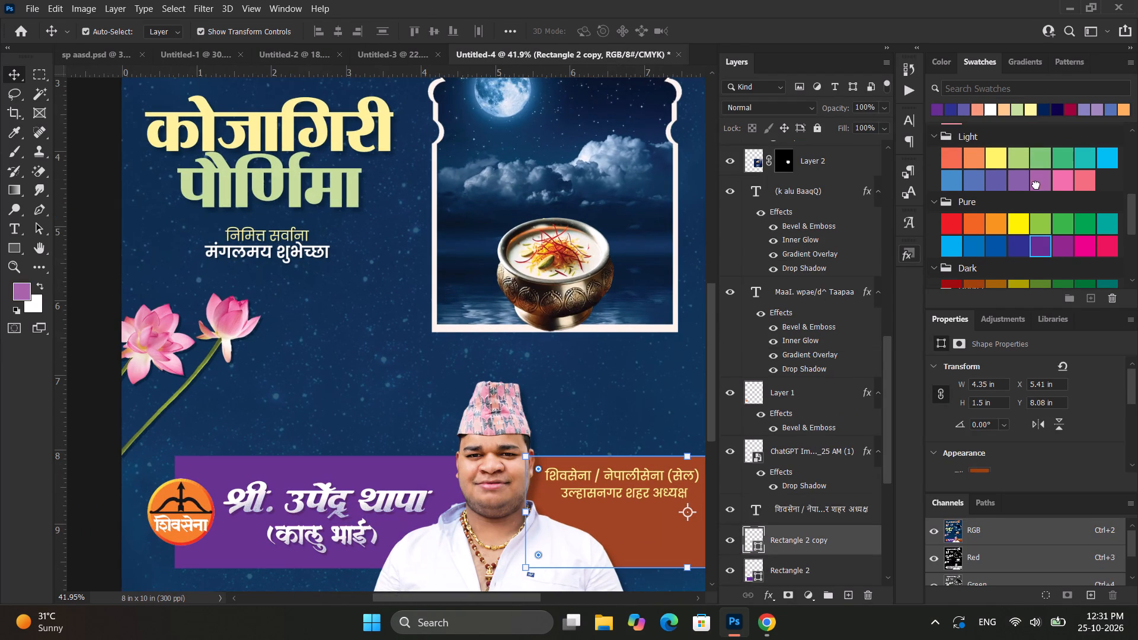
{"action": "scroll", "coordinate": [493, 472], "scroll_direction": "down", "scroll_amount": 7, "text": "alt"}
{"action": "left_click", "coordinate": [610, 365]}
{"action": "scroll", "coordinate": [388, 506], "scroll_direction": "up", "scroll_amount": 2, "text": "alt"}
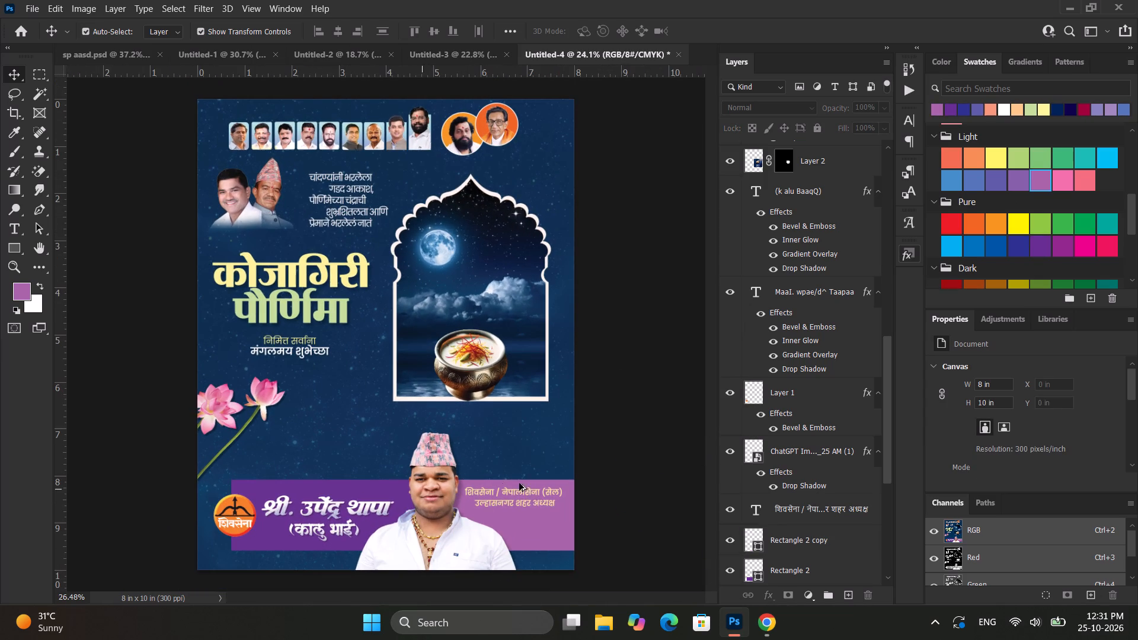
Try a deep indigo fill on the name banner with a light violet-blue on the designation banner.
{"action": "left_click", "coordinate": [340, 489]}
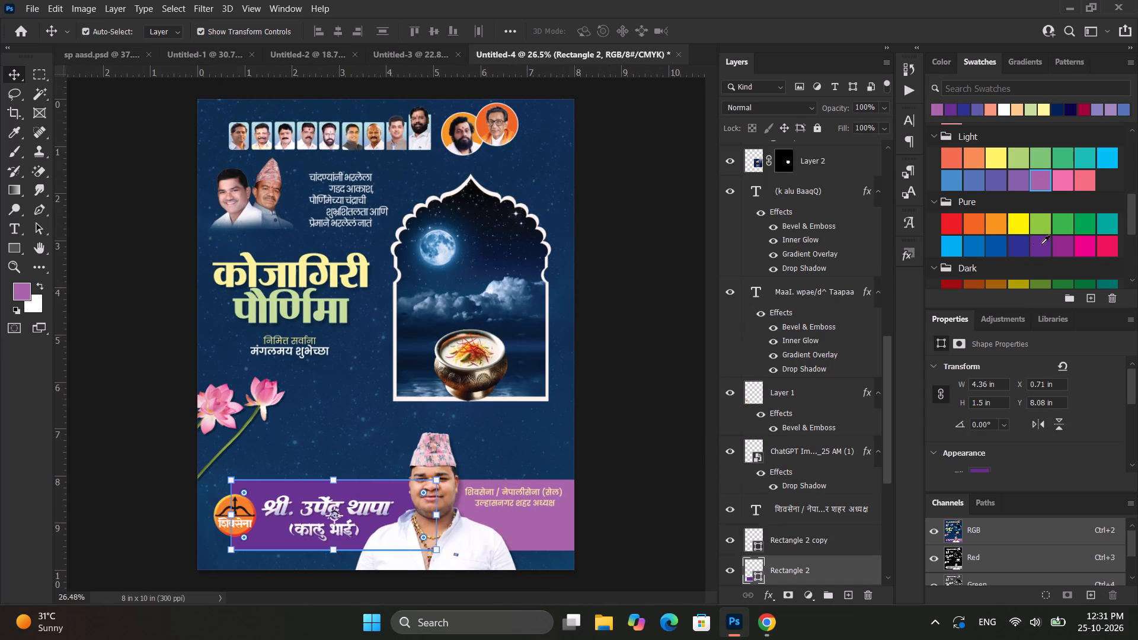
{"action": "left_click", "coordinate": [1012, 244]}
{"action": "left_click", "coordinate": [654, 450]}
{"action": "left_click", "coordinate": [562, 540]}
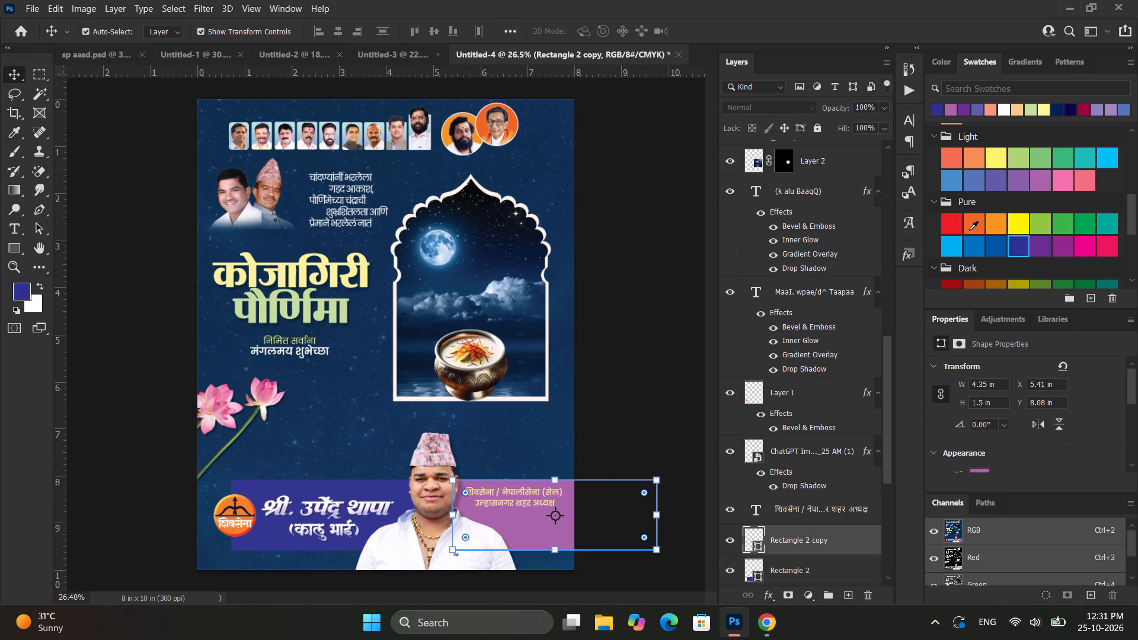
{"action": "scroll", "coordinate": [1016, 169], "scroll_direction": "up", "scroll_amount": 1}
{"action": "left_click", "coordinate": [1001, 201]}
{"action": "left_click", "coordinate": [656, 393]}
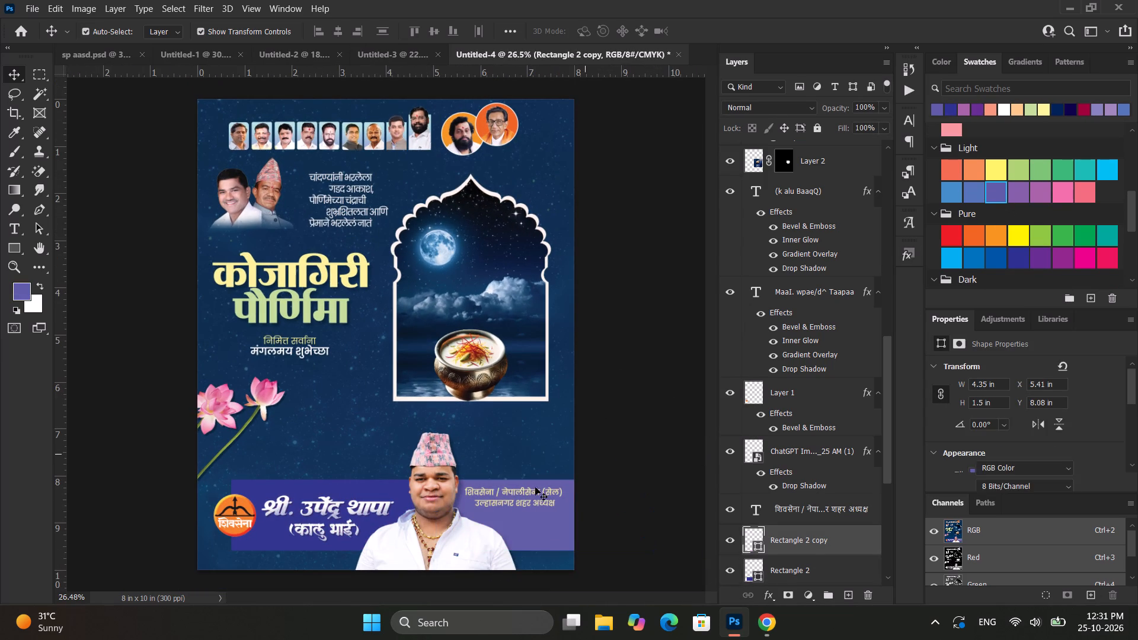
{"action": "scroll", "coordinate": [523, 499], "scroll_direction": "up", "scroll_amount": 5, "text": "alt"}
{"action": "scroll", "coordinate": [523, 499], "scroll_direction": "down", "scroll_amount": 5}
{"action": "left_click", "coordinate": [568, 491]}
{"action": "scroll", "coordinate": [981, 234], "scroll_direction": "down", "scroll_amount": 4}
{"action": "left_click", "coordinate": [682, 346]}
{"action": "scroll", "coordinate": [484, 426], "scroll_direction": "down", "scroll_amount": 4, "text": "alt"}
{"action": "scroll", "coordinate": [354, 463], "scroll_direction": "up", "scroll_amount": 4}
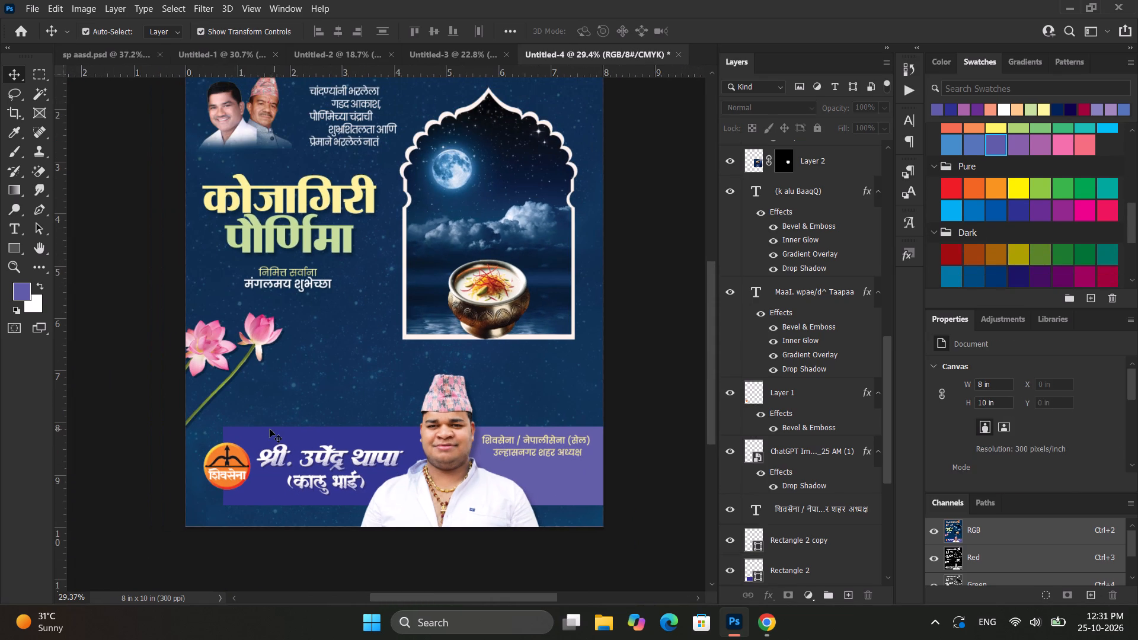
Recolor the name banner, Rectangle 2, with the very dark purple from the Darker swatches.
{"action": "left_click", "coordinate": [270, 428]}
{"action": "scroll", "coordinate": [1037, 235], "scroll_direction": "down", "scroll_amount": 8}
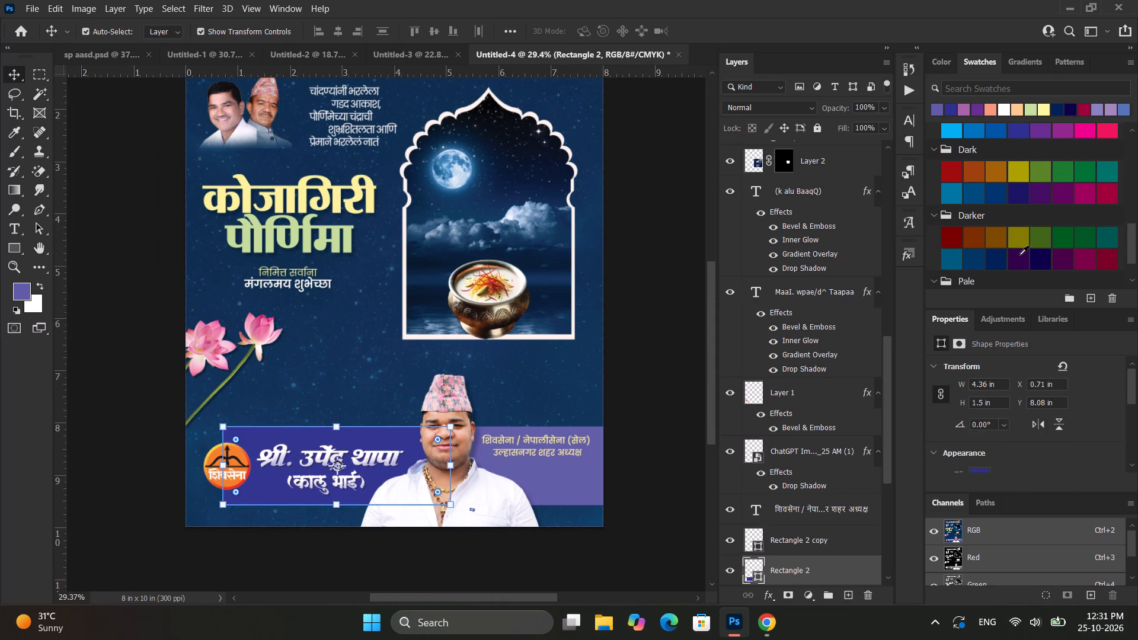
{"action": "left_click", "coordinate": [1019, 255]}
{"action": "left_click", "coordinate": [620, 400]}
Recolor the designation banner, Rectangle 2 copy, with the medium violet from the Light swatches.
{"action": "left_click", "coordinate": [580, 487]}
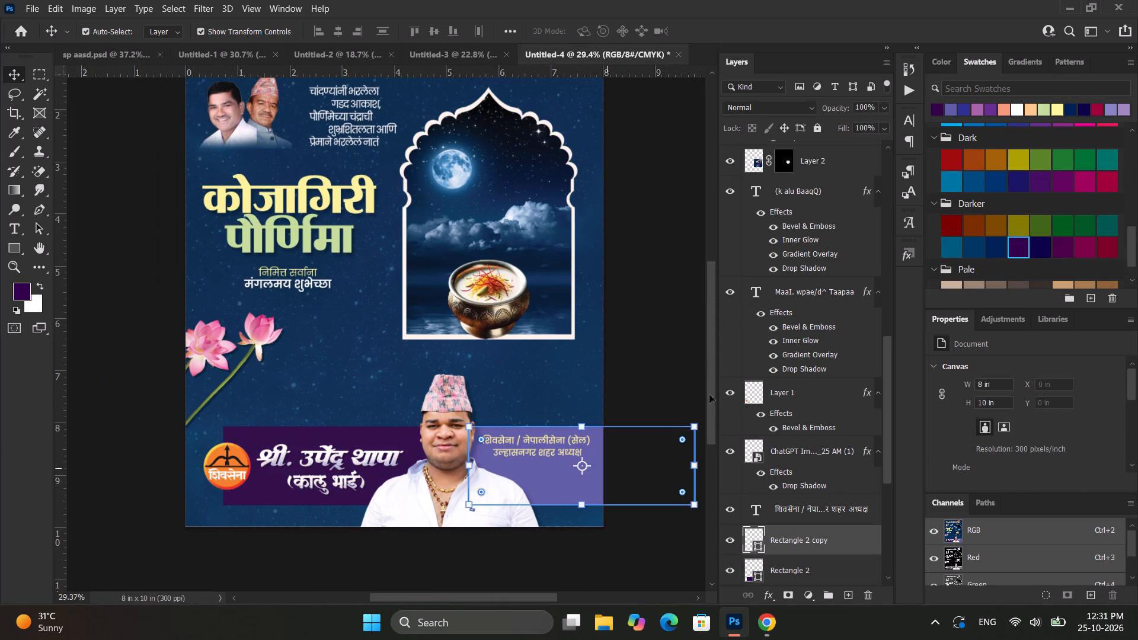
{"action": "scroll", "coordinate": [1011, 243], "scroll_direction": "up", "scroll_amount": 7}
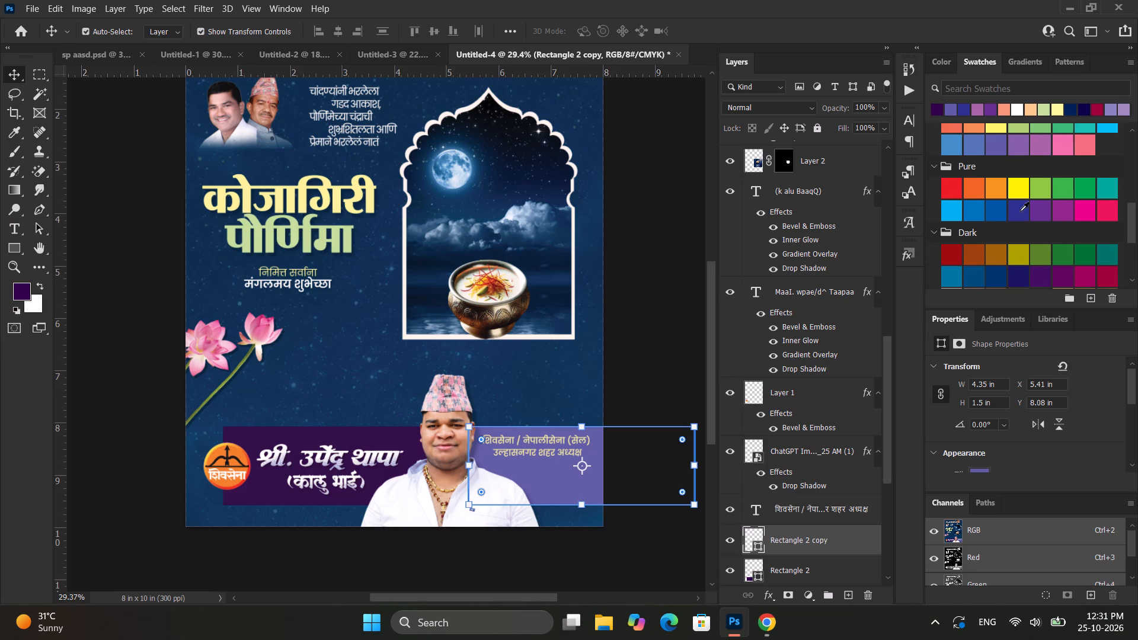
{"action": "scroll", "coordinate": [1020, 211], "scroll_direction": "up", "scroll_amount": 3}
{"action": "left_click", "coordinate": [1019, 168]}
{"action": "left_click", "coordinate": [655, 354]}
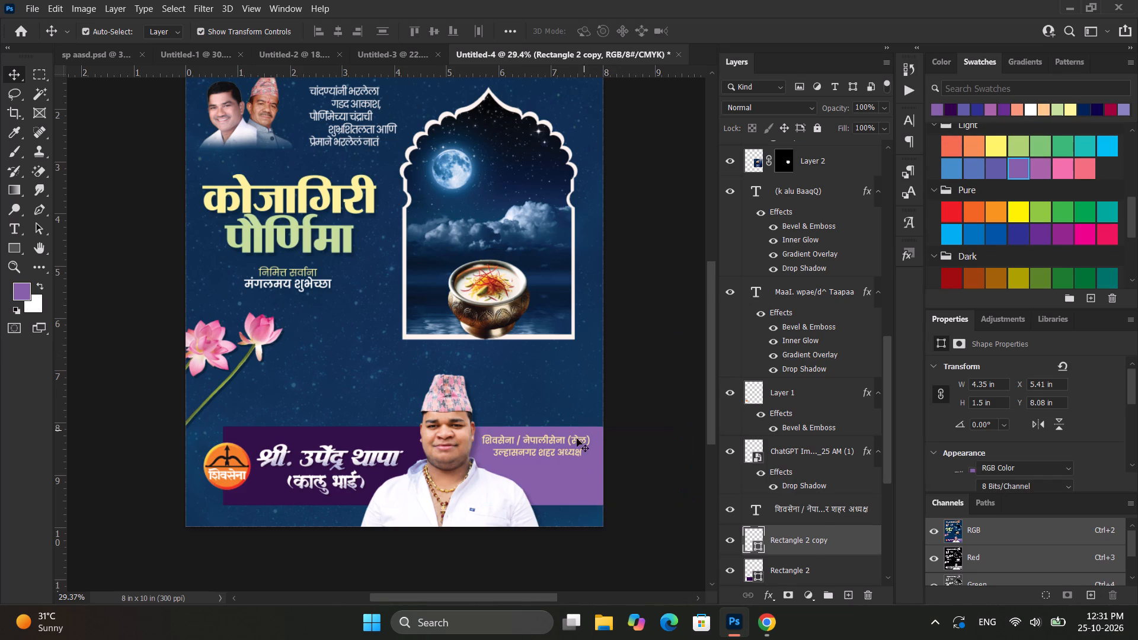
Duplicate the dark purple name banner, Rectangle 2.
{"action": "scroll", "coordinate": [573, 443], "scroll_direction": "up", "scroll_amount": 2, "text": "alt"}
{"action": "scroll", "coordinate": [573, 447], "scroll_direction": "down", "scroll_amount": 4, "text": "alt"}
{"action": "scroll", "coordinate": [542, 479], "scroll_direction": "up", "scroll_amount": 5, "text": "ctrl"}
{"action": "scroll", "coordinate": [408, 525], "scroll_direction": "up", "scroll_amount": 6, "text": "alt"}
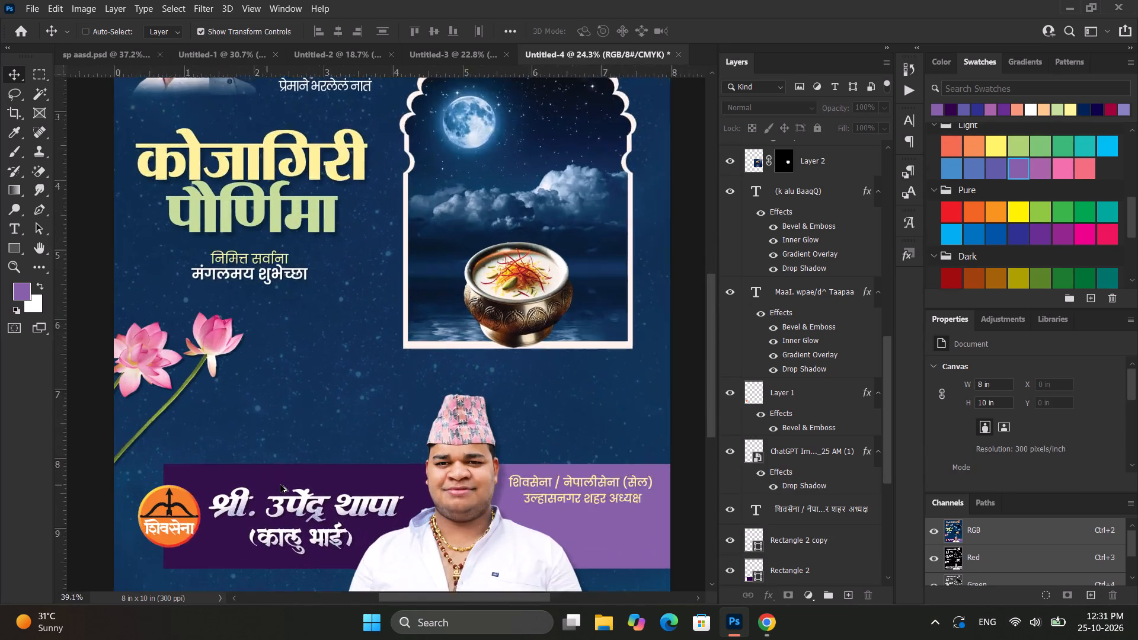
{"action": "scroll", "coordinate": [280, 485], "scroll_direction": "up", "scroll_amount": 2, "text": "alt"}
{"action": "scroll", "coordinate": [217, 497], "scroll_direction": "up", "scroll_amount": 5, "text": "ctrl"}
{"action": "left_click", "coordinate": [203, 467]}
{"action": "scroll", "coordinate": [487, 431], "scroll_direction": "down", "scroll_amount": 6, "text": "alt"}
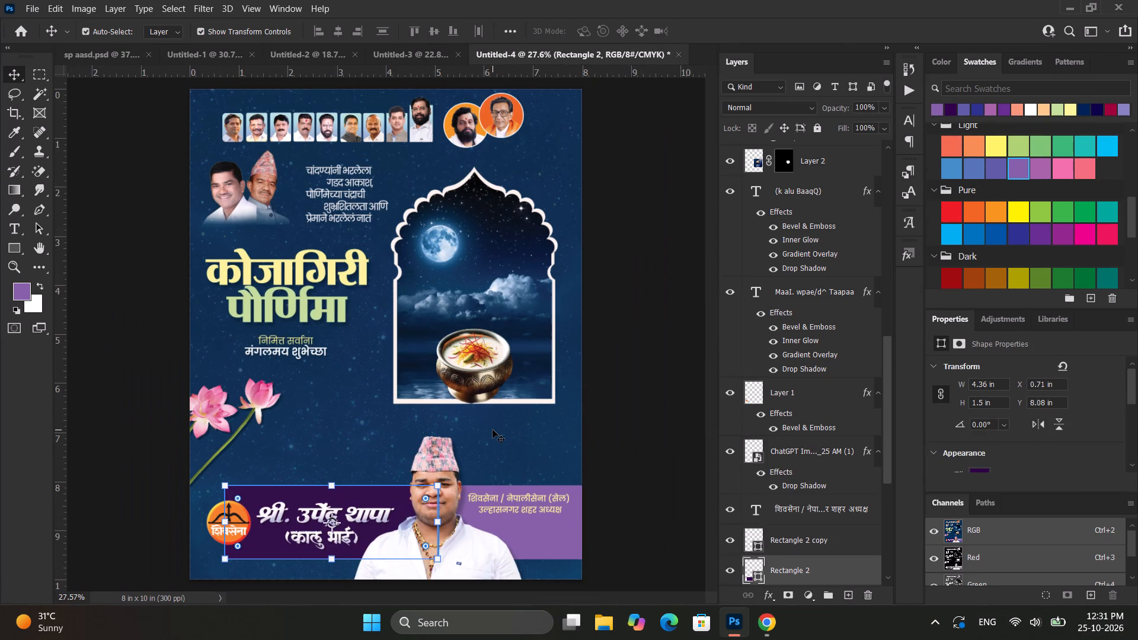
{"action": "key", "text": "ctrl+j"}
{"action": "scroll", "coordinate": [800, 474], "scroll_direction": "down", "scroll_amount": 4}
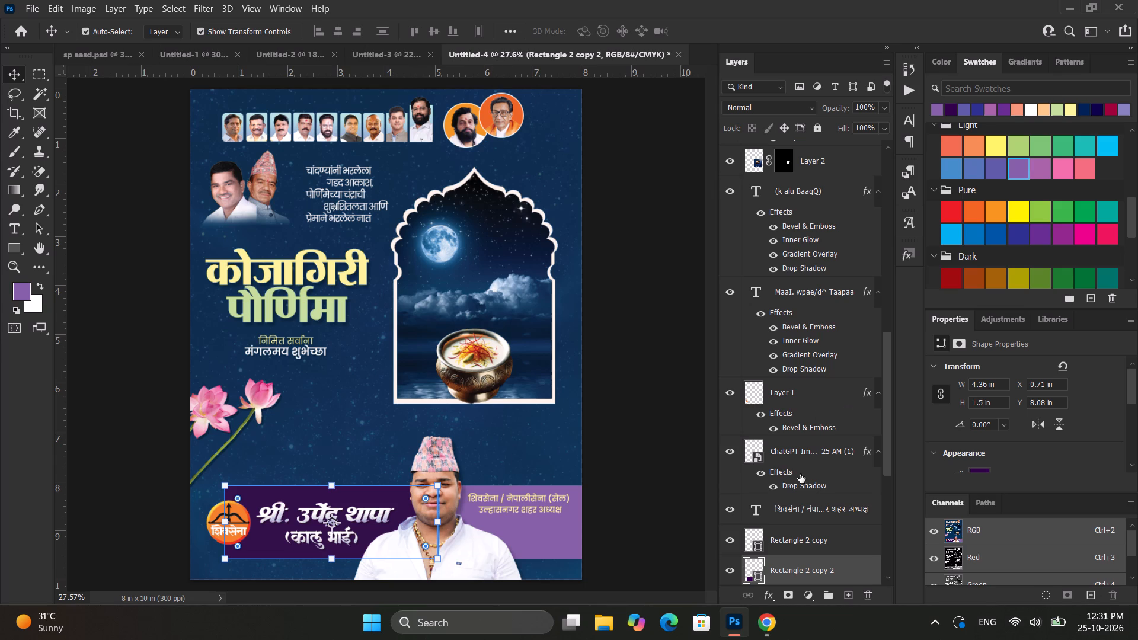
Offset the lower copy of the name banner, Rectangle 2, up to Y 8.01 in and fill it with light red.
{"action": "left_click", "coordinate": [822, 374]}
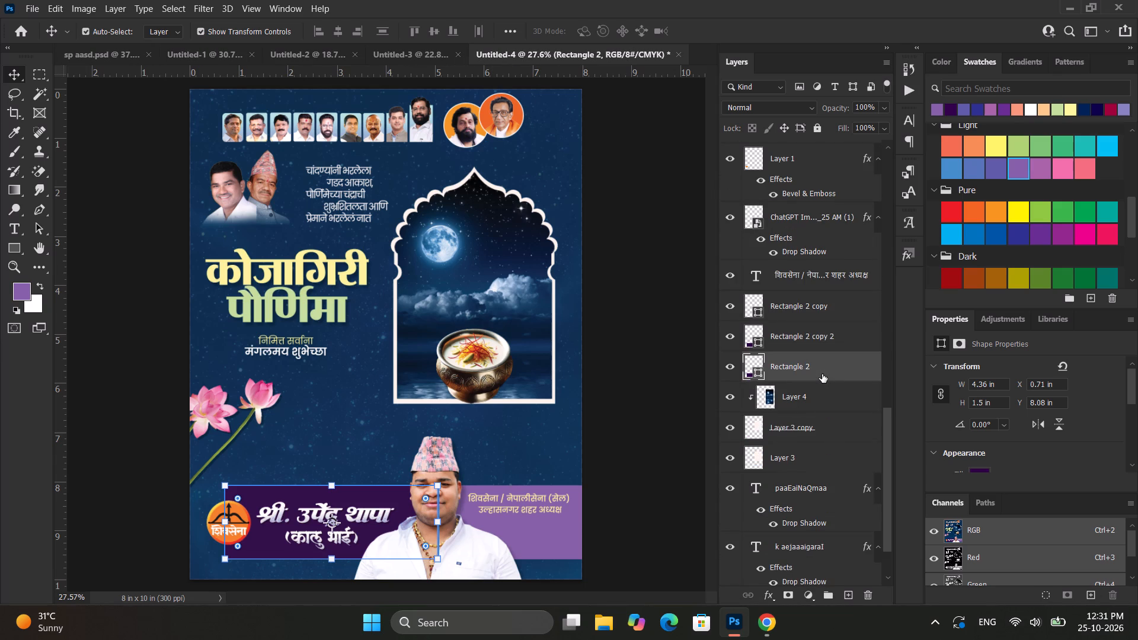
{"action": "key", "text": "shift+Up"}
{"action": "key", "text": "shift+Up"}
{"action": "left_click", "coordinate": [954, 140]}
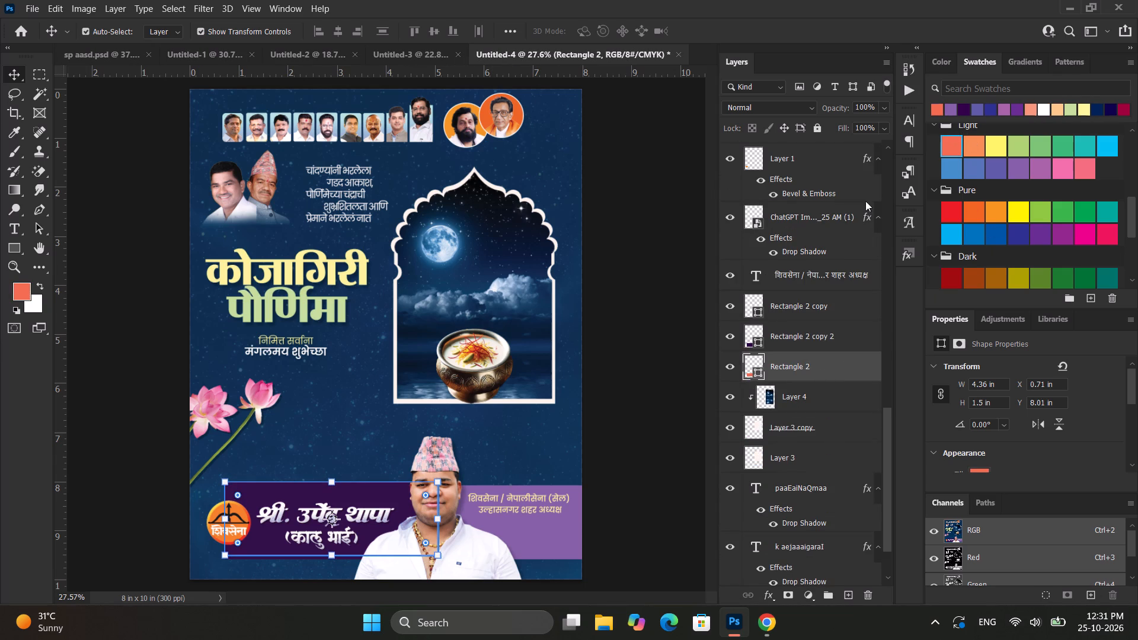
Duplicate the violet designation banner and offset the lower one, Rectangle 2 copy, up to Y 8.01 in with a light red fill.
{"action": "left_click", "coordinate": [631, 484]}
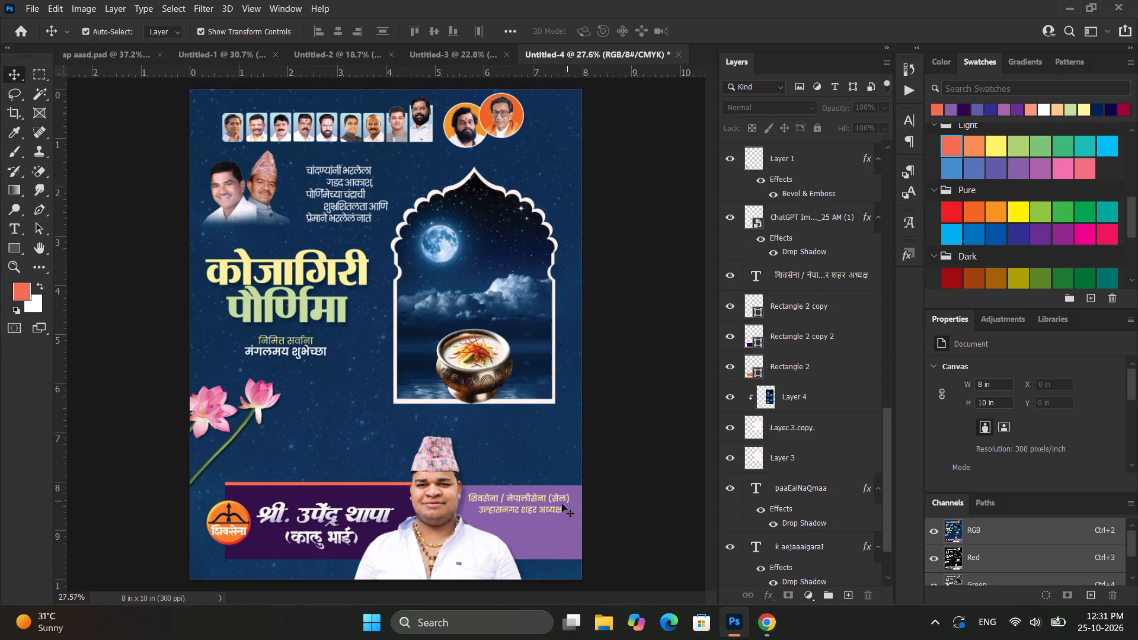
{"action": "left_click", "coordinate": [550, 550]}
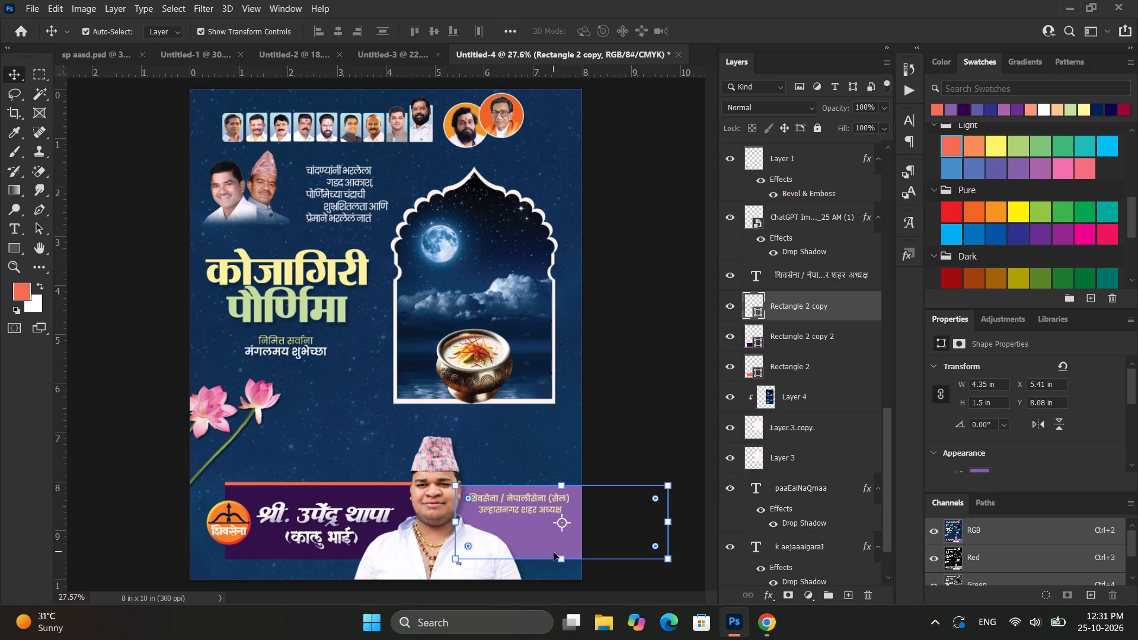
{"action": "key", "text": "ctrl+j"}
{"action": "left_click", "coordinate": [823, 340]}
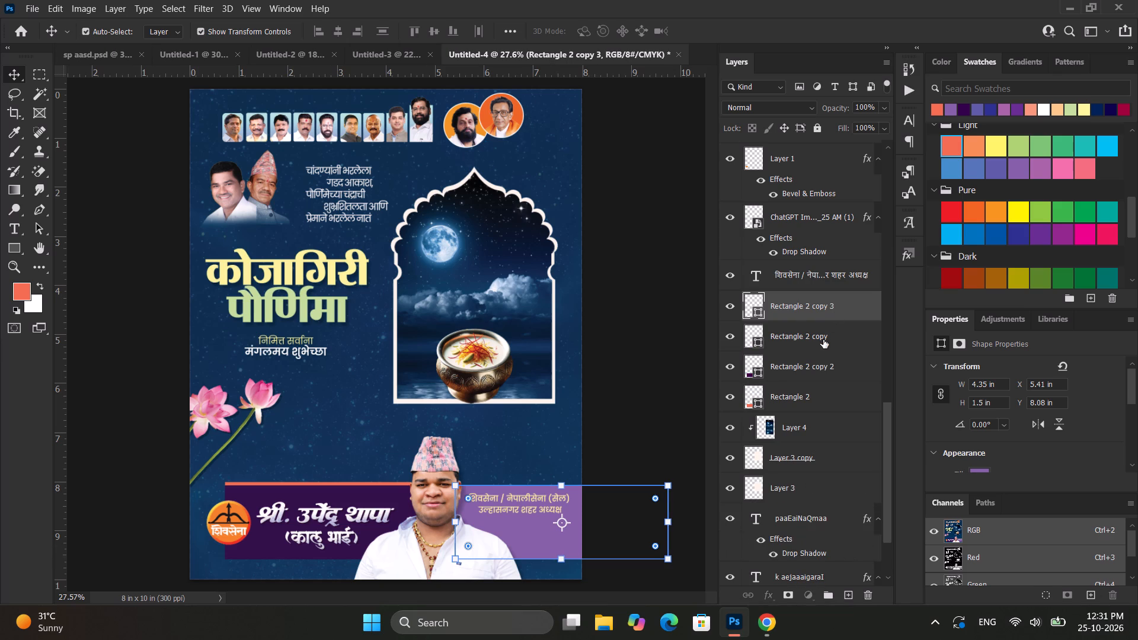
{"action": "key", "text": "shift+Up"}
{"action": "key", "text": "shift+Up"}
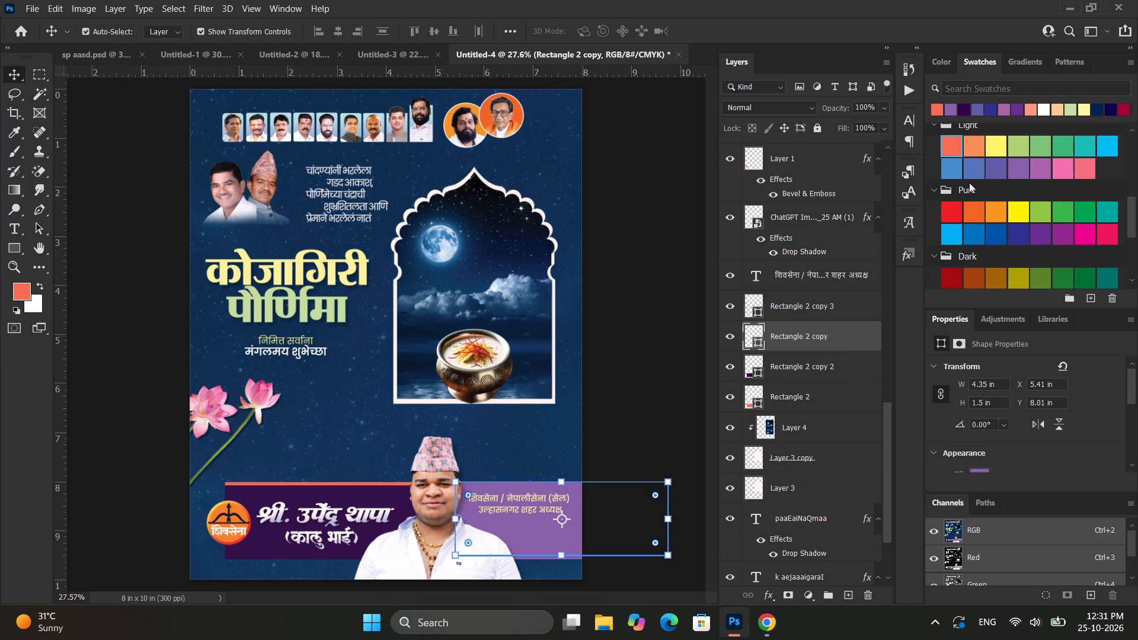
{"action": "left_click", "coordinate": [958, 144]}
{"action": "left_click", "coordinate": [662, 372]}
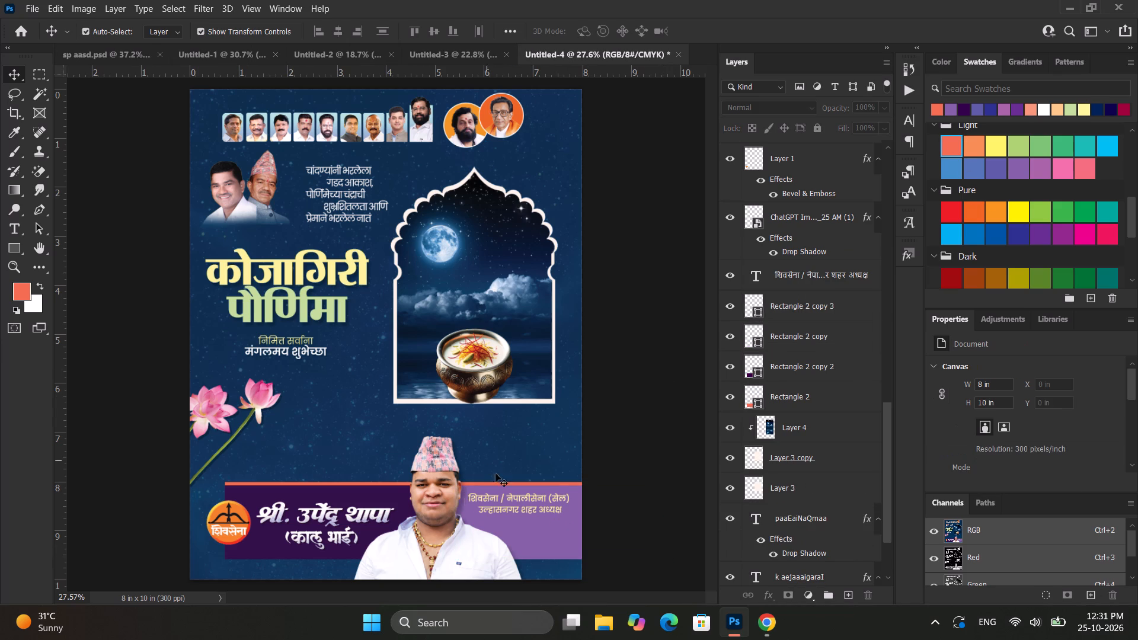
Examine the red accent line along the top of the bottom banners, up close and in the whole layout.
{"action": "scroll", "coordinate": [255, 498], "scroll_direction": "up", "scroll_amount": 4, "text": "alt"}
{"action": "scroll", "coordinate": [261, 497], "scroll_direction": "down", "scroll_amount": 7}
{"action": "scroll", "coordinate": [516, 479], "scroll_direction": "down", "scroll_amount": 5}
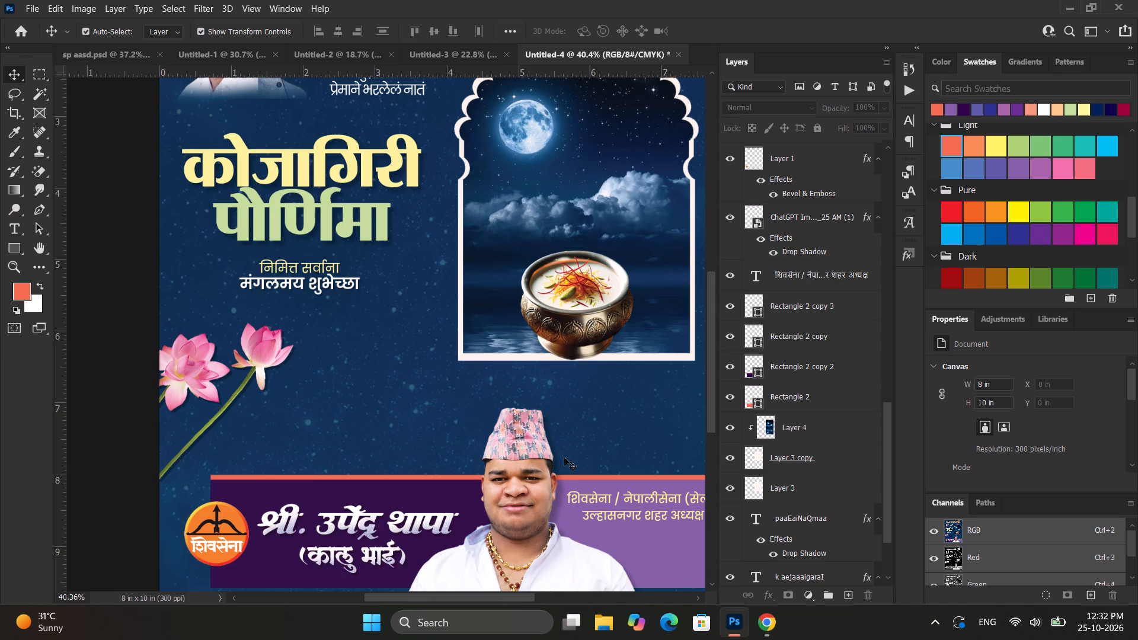
{"action": "left_click", "coordinate": [604, 423]}
{"action": "scroll", "coordinate": [604, 423], "scroll_direction": "down", "scroll_amount": 5, "text": "alt"}
{"action": "left_click", "coordinate": [629, 417]}
{"action": "scroll", "coordinate": [456, 466], "scroll_direction": "up", "scroll_amount": 2, "text": "alt"}
{"action": "scroll", "coordinate": [456, 466], "scroll_direction": "down", "scroll_amount": 3}
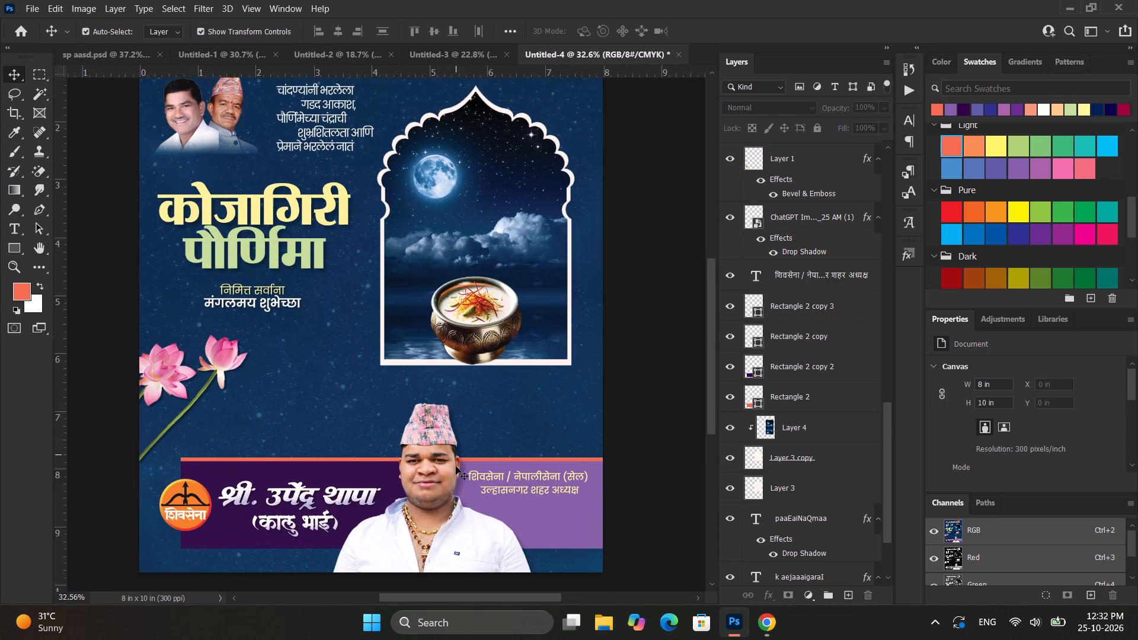
{"action": "scroll", "coordinate": [456, 466], "scroll_direction": "down", "scroll_amount": 1}
{"action": "scroll", "coordinate": [251, 430], "scroll_direction": "up", "scroll_amount": 4, "text": "alt"}
Recolor both accent strips behind the banners, Rectangle 2 and Rectangle 2 copy, with pastel yellow from the swatches.
{"action": "left_click", "coordinate": [257, 438]}
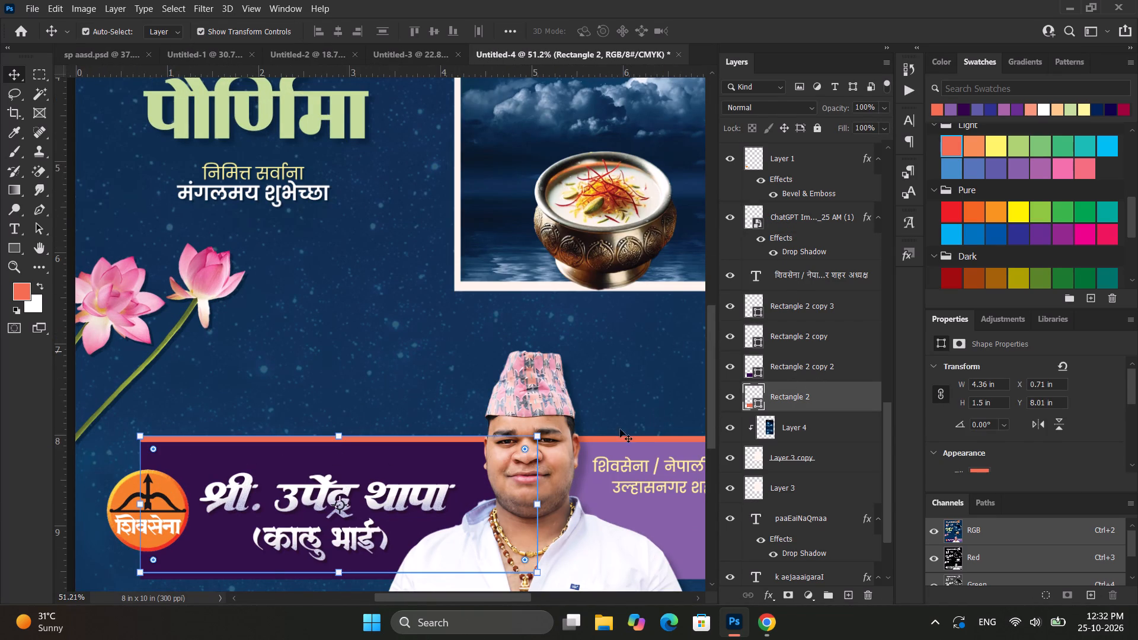
{"action": "scroll", "coordinate": [636, 439], "scroll_direction": "up", "scroll_amount": 4, "text": "alt"}
{"action": "left_click", "coordinate": [638, 435], "text": "shift"}
{"action": "scroll", "coordinate": [975, 215], "scroll_direction": "up", "scroll_amount": 3}
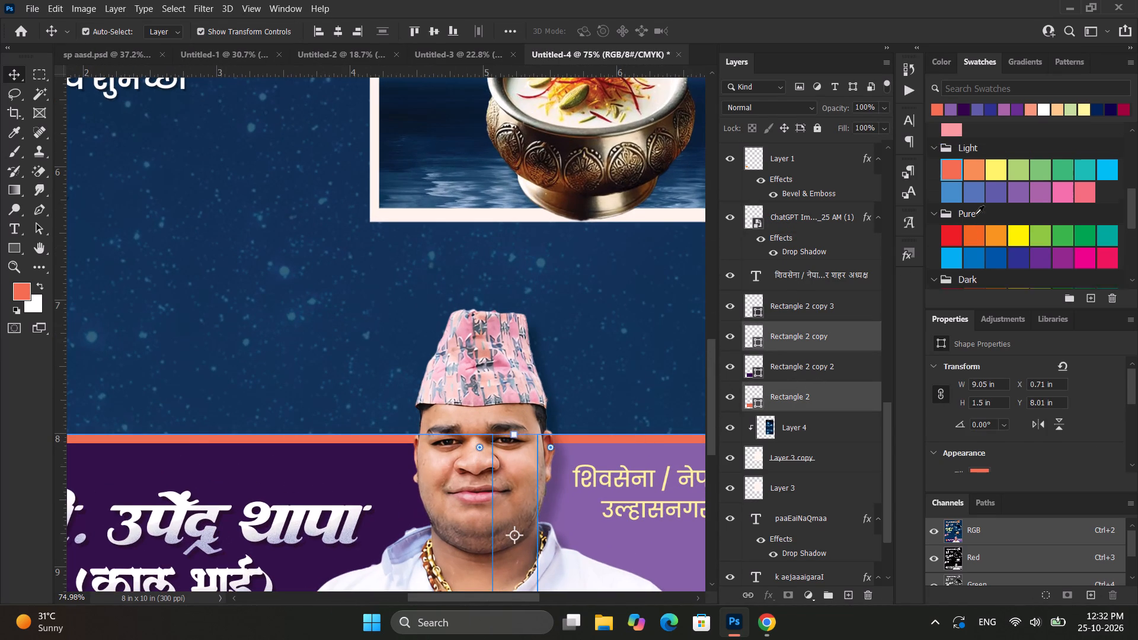
{"action": "scroll", "coordinate": [975, 215], "scroll_direction": "up", "scroll_amount": 4}
{"action": "left_click", "coordinate": [1015, 139]}
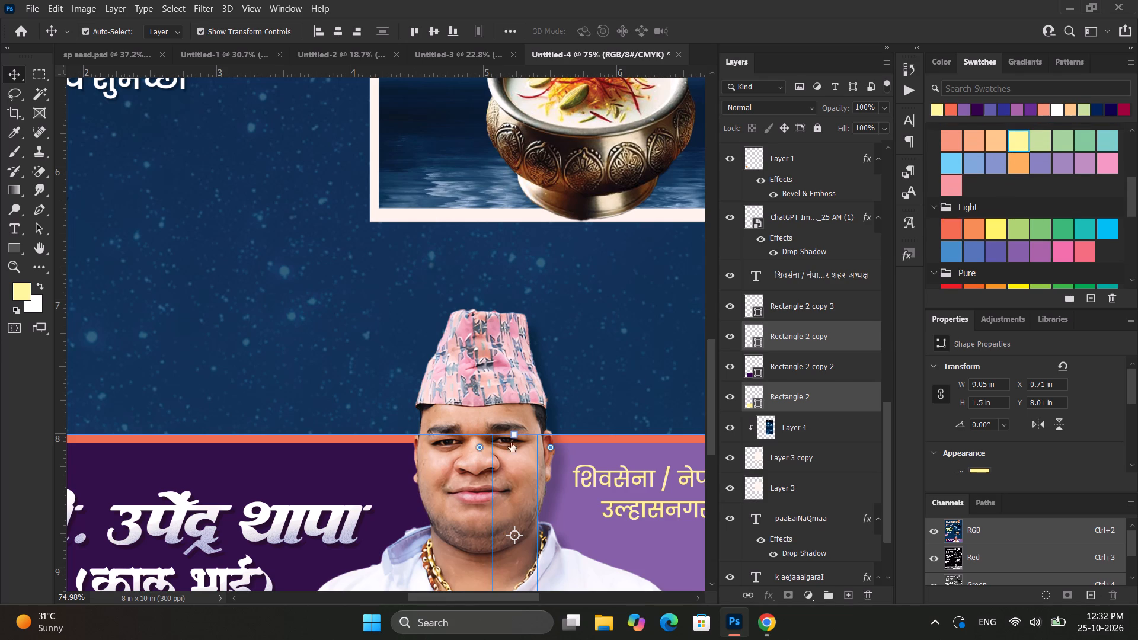
Examine how the yellow accent line looks above the name and designation banners.
{"action": "scroll", "coordinate": [468, 463], "scroll_direction": "down", "scroll_amount": 13, "text": "alt"}
{"action": "left_click", "coordinate": [622, 408]}
{"action": "scroll", "coordinate": [568, 444], "scroll_direction": "up", "scroll_amount": 3, "text": "alt"}
{"action": "scroll", "coordinate": [542, 456], "scroll_direction": "down", "scroll_amount": 3}
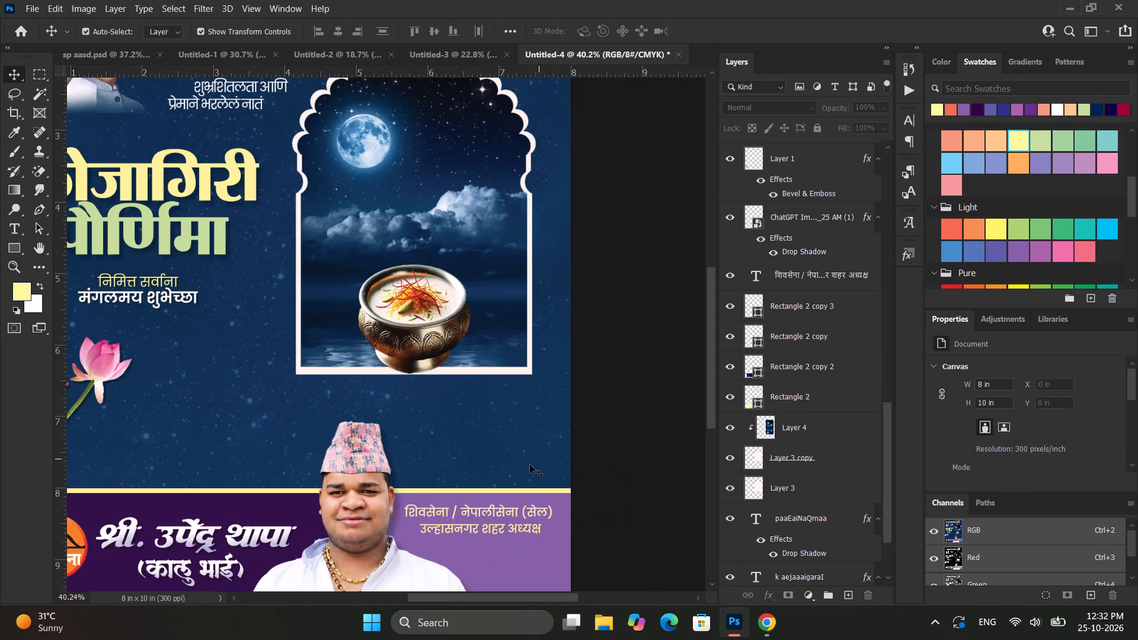
{"action": "scroll", "coordinate": [530, 465], "scroll_direction": "down", "scroll_amount": 2}
{"action": "scroll", "coordinate": [449, 486], "scroll_direction": "down", "scroll_amount": 1, "text": "alt"}
{"action": "scroll", "coordinate": [449, 486], "scroll_direction": "up", "scroll_amount": 8, "text": "ctrl"}
{"action": "scroll", "coordinate": [104, 615], "scroll_direction": "up", "scroll_amount": 3, "text": "ctrl"}
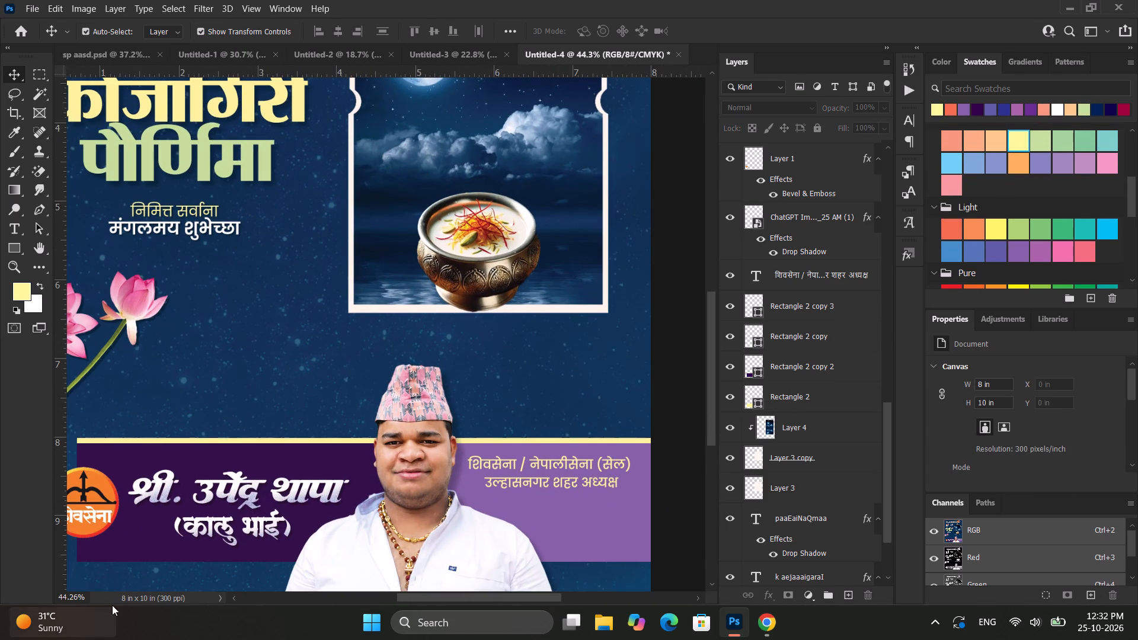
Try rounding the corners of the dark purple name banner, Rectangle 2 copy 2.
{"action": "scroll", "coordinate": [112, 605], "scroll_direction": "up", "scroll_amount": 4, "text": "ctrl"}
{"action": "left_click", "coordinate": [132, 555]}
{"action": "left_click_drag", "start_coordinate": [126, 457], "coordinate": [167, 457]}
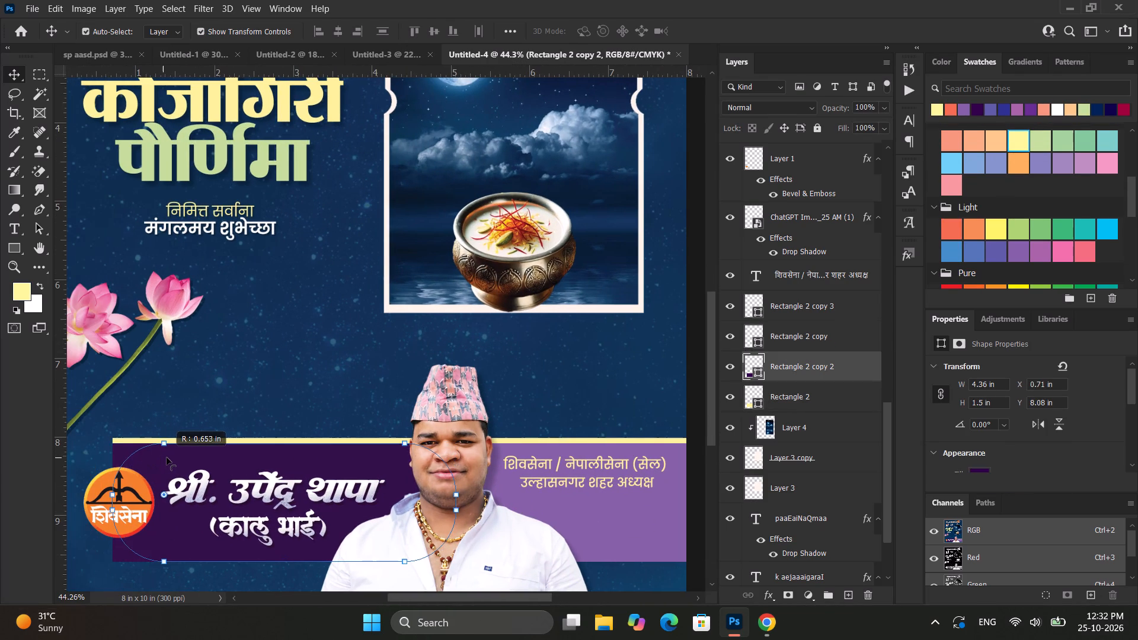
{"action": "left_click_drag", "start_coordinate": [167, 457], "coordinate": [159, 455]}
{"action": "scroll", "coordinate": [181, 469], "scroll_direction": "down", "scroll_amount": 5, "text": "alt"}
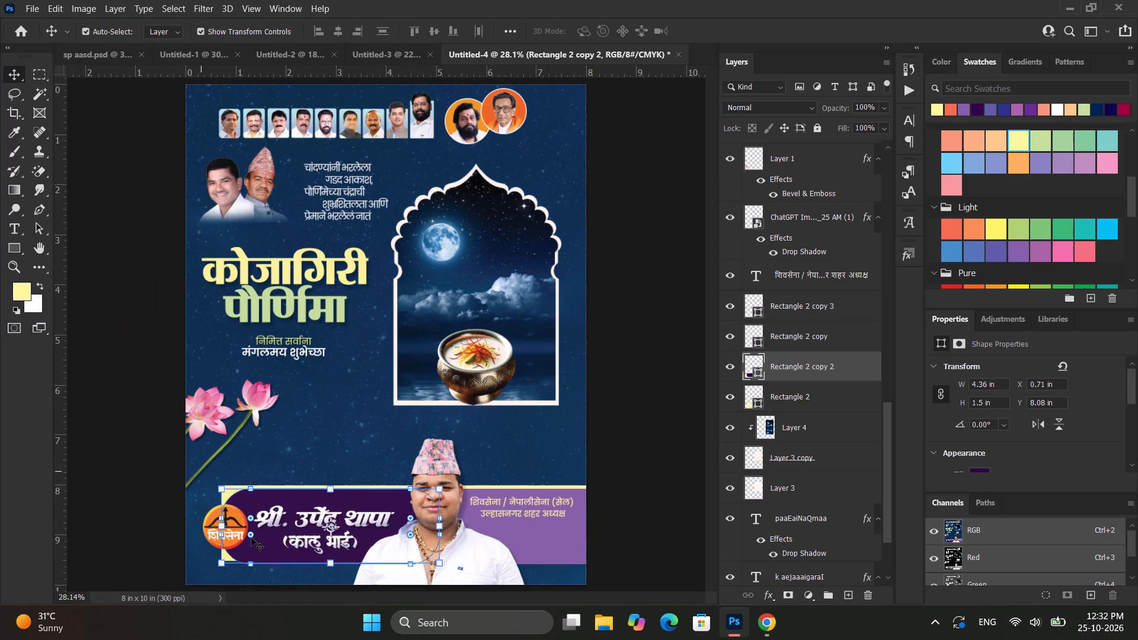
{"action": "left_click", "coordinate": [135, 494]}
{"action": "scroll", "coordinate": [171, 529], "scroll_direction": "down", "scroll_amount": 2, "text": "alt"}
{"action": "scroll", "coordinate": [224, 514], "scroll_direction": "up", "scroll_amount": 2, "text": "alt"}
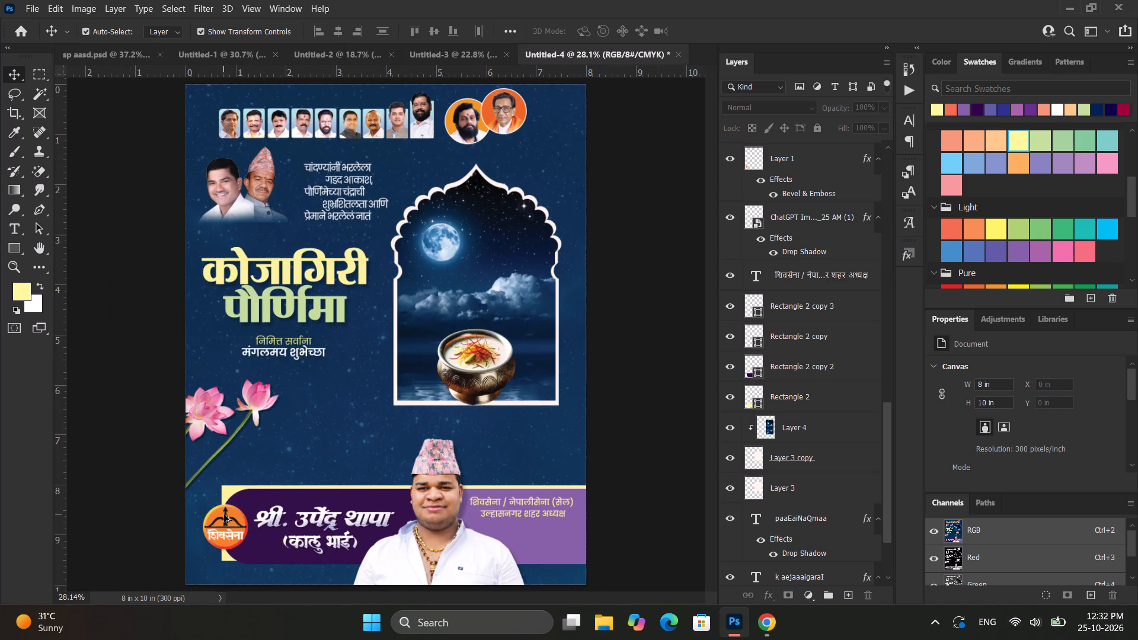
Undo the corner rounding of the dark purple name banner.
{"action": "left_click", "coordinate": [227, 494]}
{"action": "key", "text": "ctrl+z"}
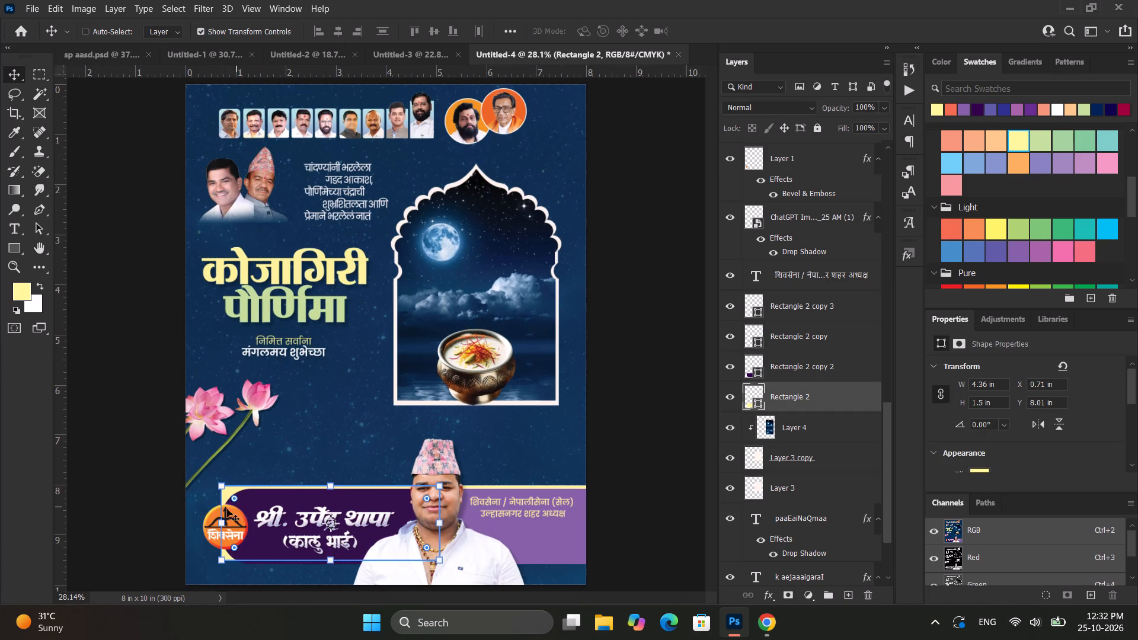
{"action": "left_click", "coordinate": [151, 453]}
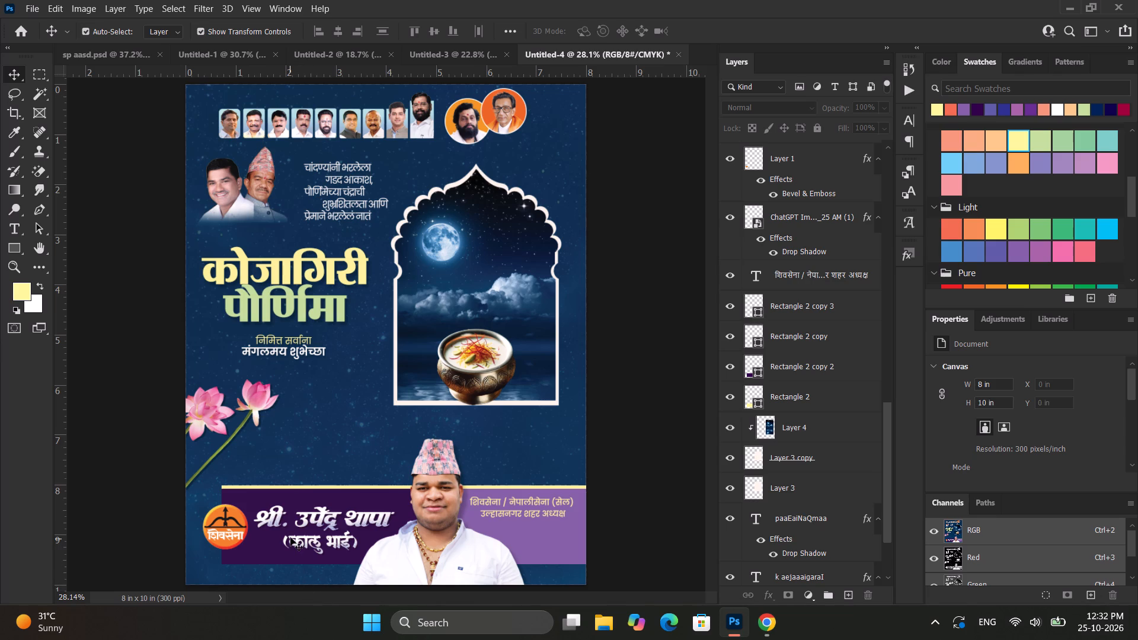
Review the whole poster and the bottom banner area, checking the overall balance of the layout.
{"action": "scroll", "coordinate": [288, 475], "scroll_direction": "down", "scroll_amount": 5}
{"action": "scroll", "coordinate": [536, 493], "scroll_direction": "up", "scroll_amount": 6, "text": "alt"}
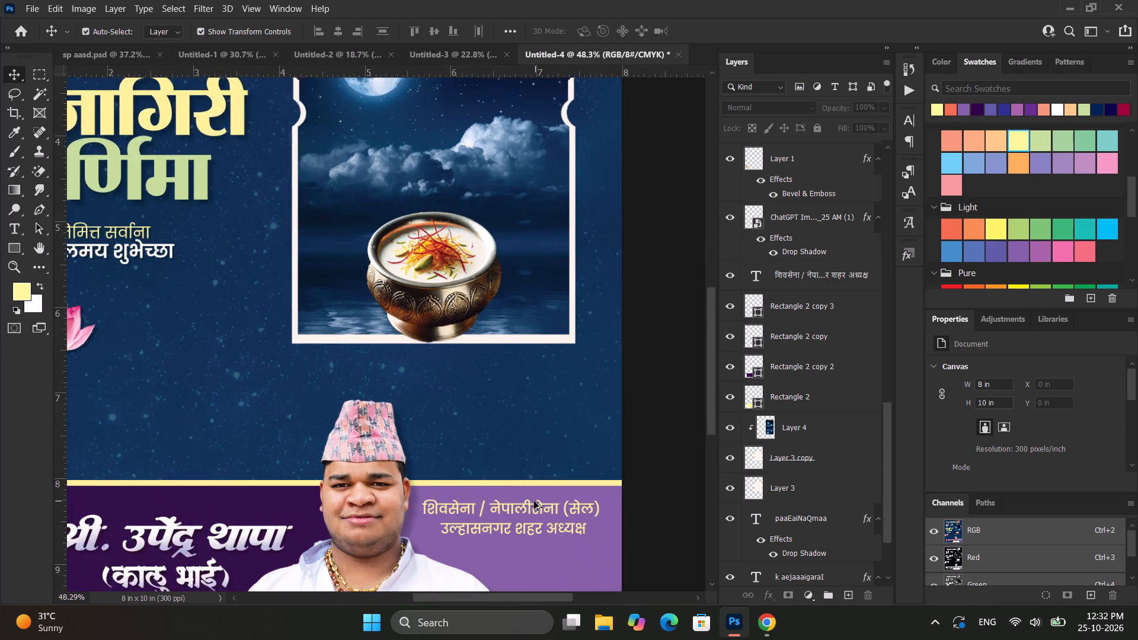
{"action": "scroll", "coordinate": [534, 501], "scroll_direction": "up", "scroll_amount": 2, "text": "alt"}
{"action": "scroll", "coordinate": [534, 501], "scroll_direction": "down", "scroll_amount": 7}
{"action": "left_click", "coordinate": [656, 414]}
{"action": "scroll", "coordinate": [656, 414], "scroll_direction": "down", "scroll_amount": 7, "text": "alt"}
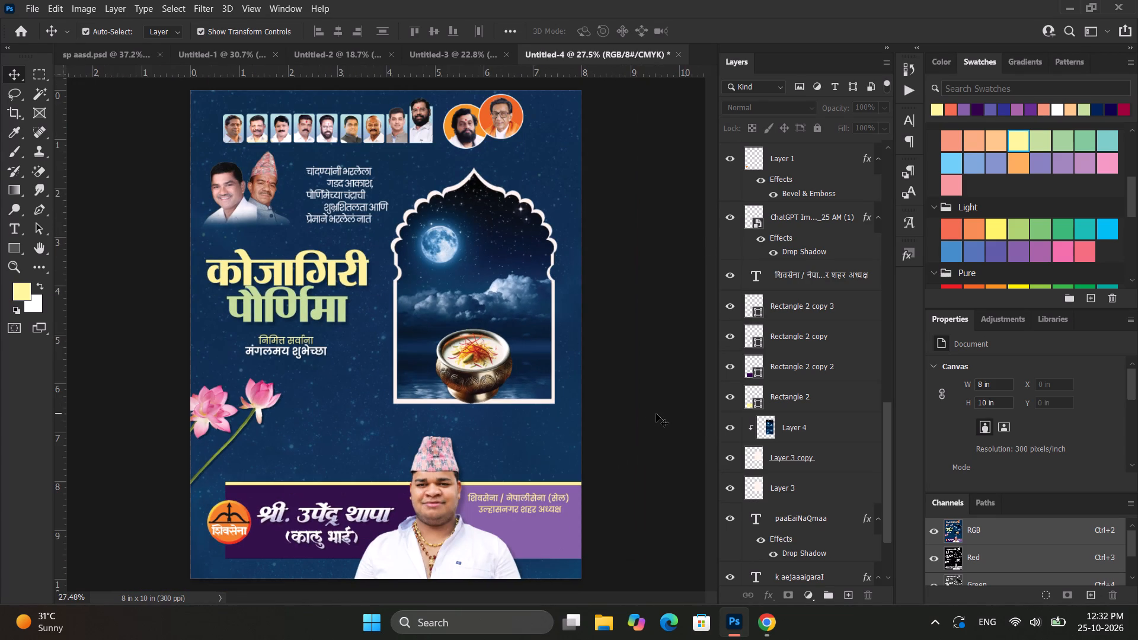
{"action": "scroll", "coordinate": [616, 428], "scroll_direction": "up", "scroll_amount": 1, "text": "alt"}
{"action": "scroll", "coordinate": [587, 437], "scroll_direction": "down", "scroll_amount": 2, "text": "alt"}
{"action": "left_click", "coordinate": [624, 439]}
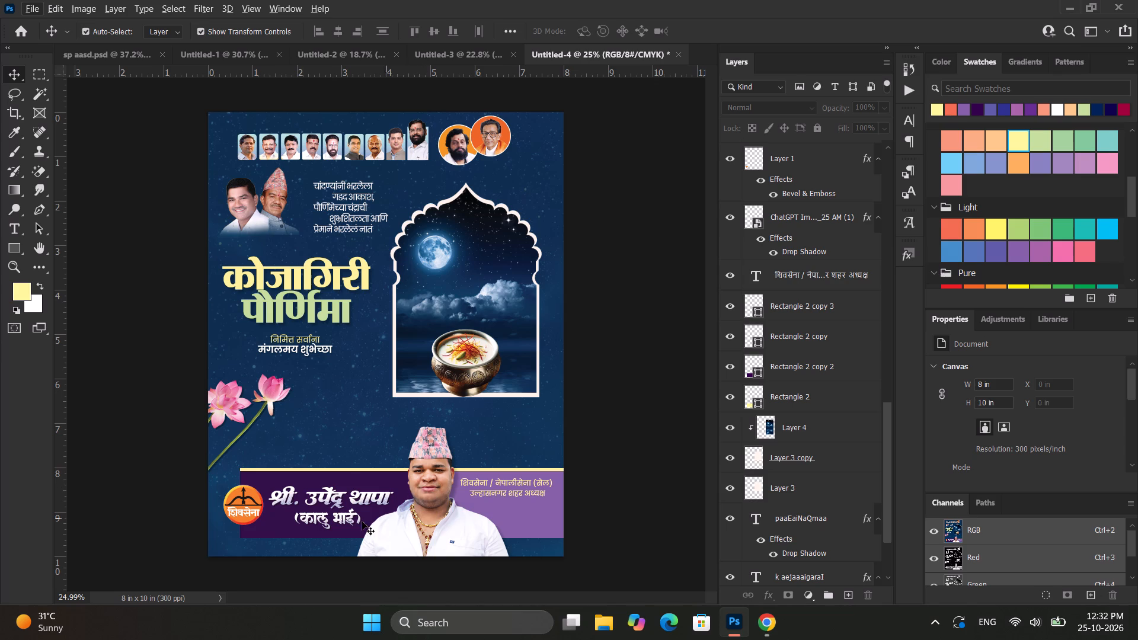
{"action": "scroll", "coordinate": [295, 386], "scroll_direction": "up", "scroll_amount": 2, "text": "alt"}
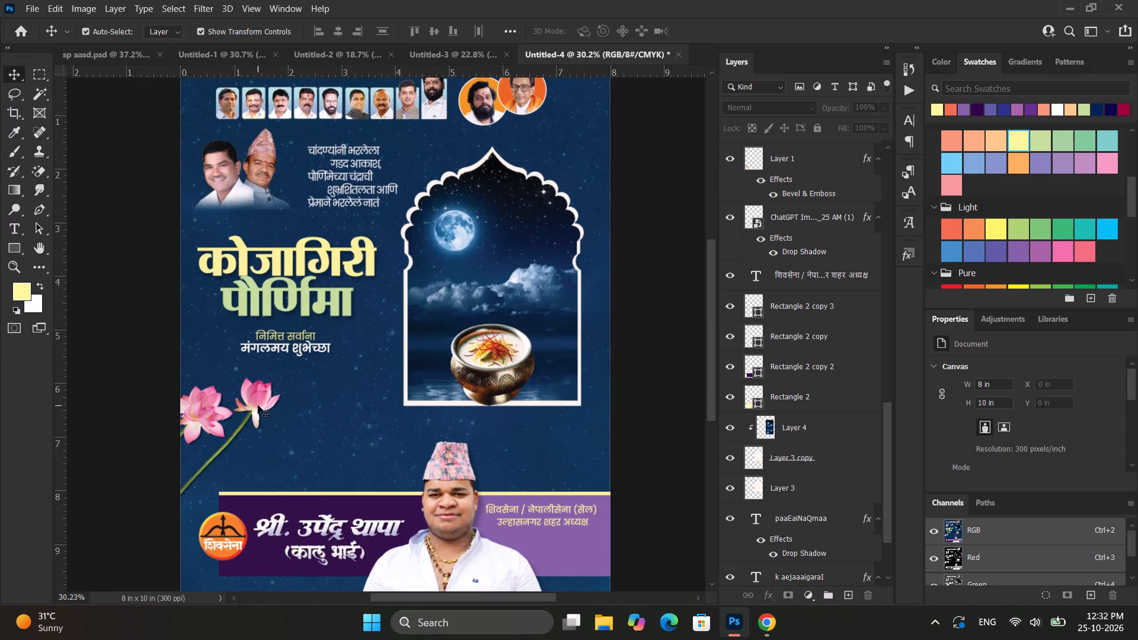
{"action": "scroll", "coordinate": [258, 405], "scroll_direction": "down", "scroll_amount": 2, "text": "alt"}
{"action": "left_click", "coordinate": [634, 367]}
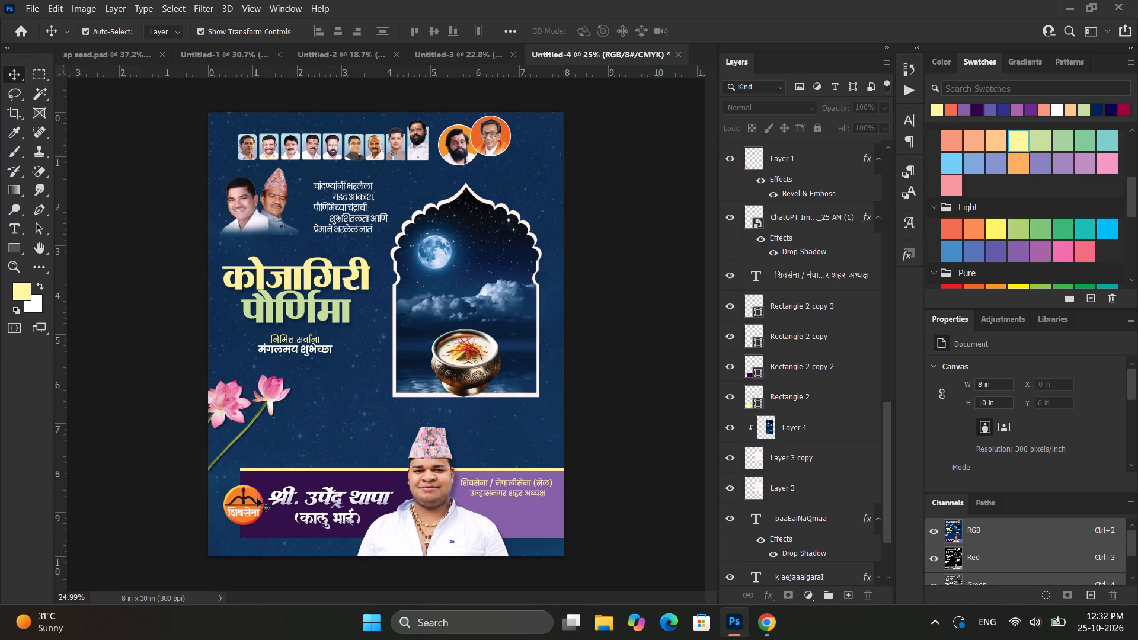
Duplicate the dark purple name banner, move the copy to X -3.65 in beside the original's left end, and fill it with light blue.
{"action": "scroll", "coordinate": [231, 478], "scroll_direction": "up", "scroll_amount": 5, "text": "alt"}
{"action": "left_click", "coordinate": [239, 507]}
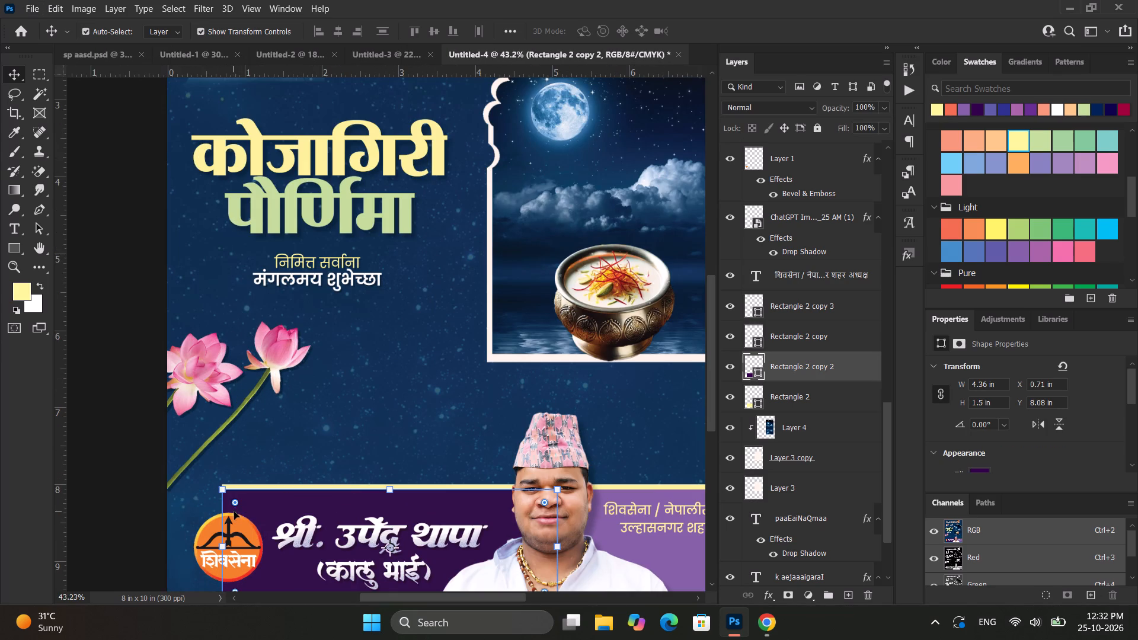
{"action": "key", "text": "ctrl+j"}
{"action": "left_click_drag", "start_coordinate": [291, 511], "coordinate": [266, 506], "text": "shift"}
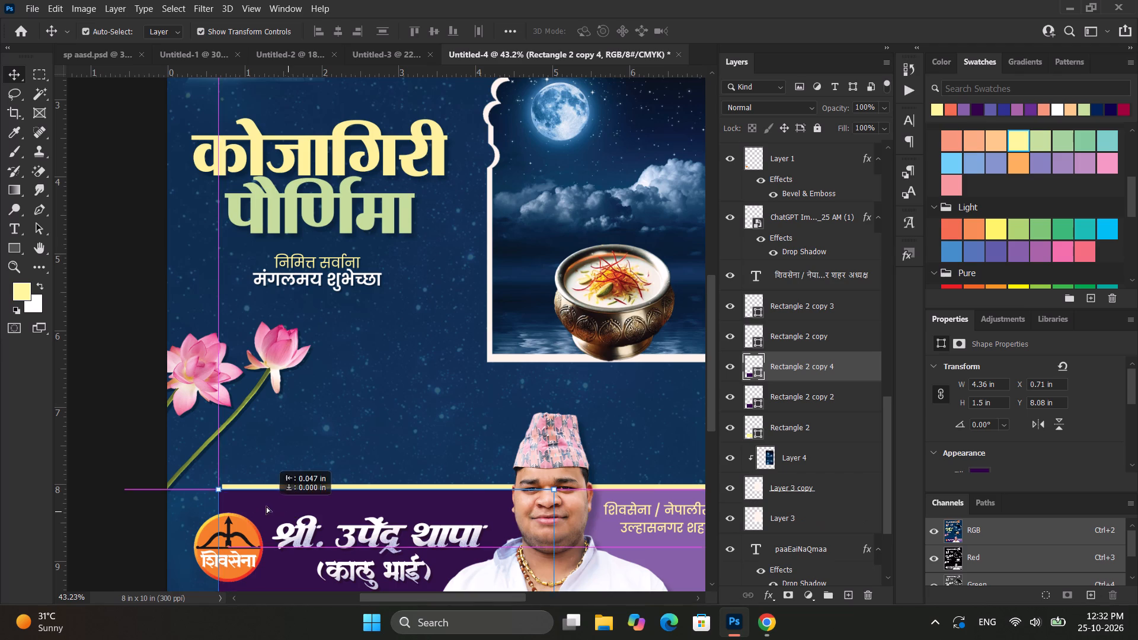
{"action": "left_click_drag", "start_coordinate": [266, 506], "coordinate": [186, 517], "text": "shift"}
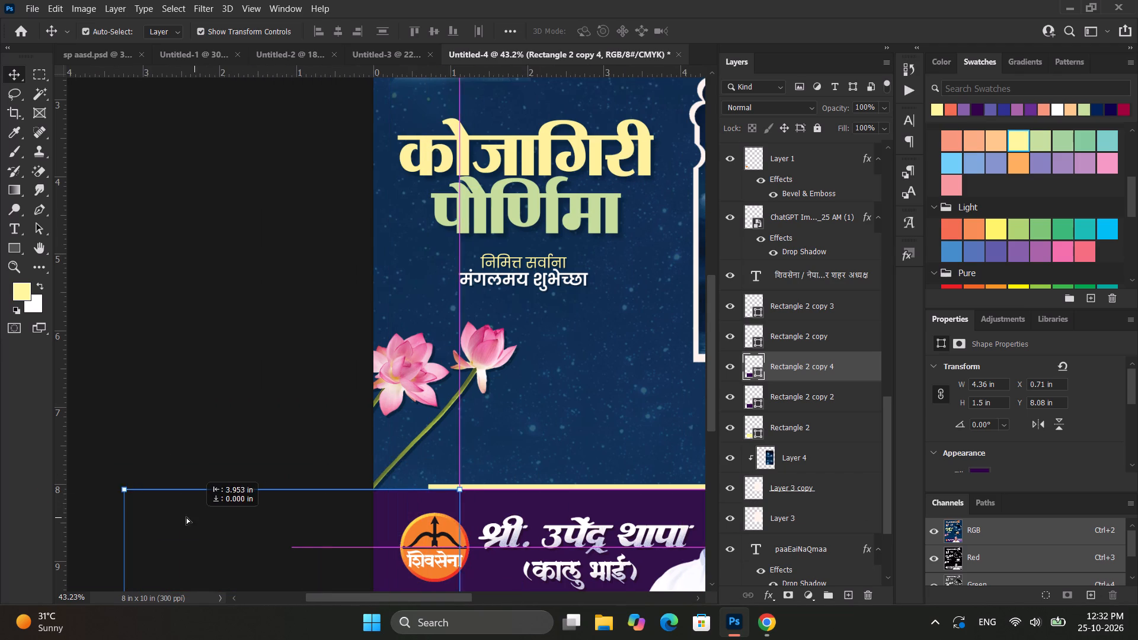
{"action": "left_click_drag", "start_coordinate": [186, 517], "coordinate": [161, 514], "text": "shift"}
{"action": "left_click", "coordinate": [975, 252]}
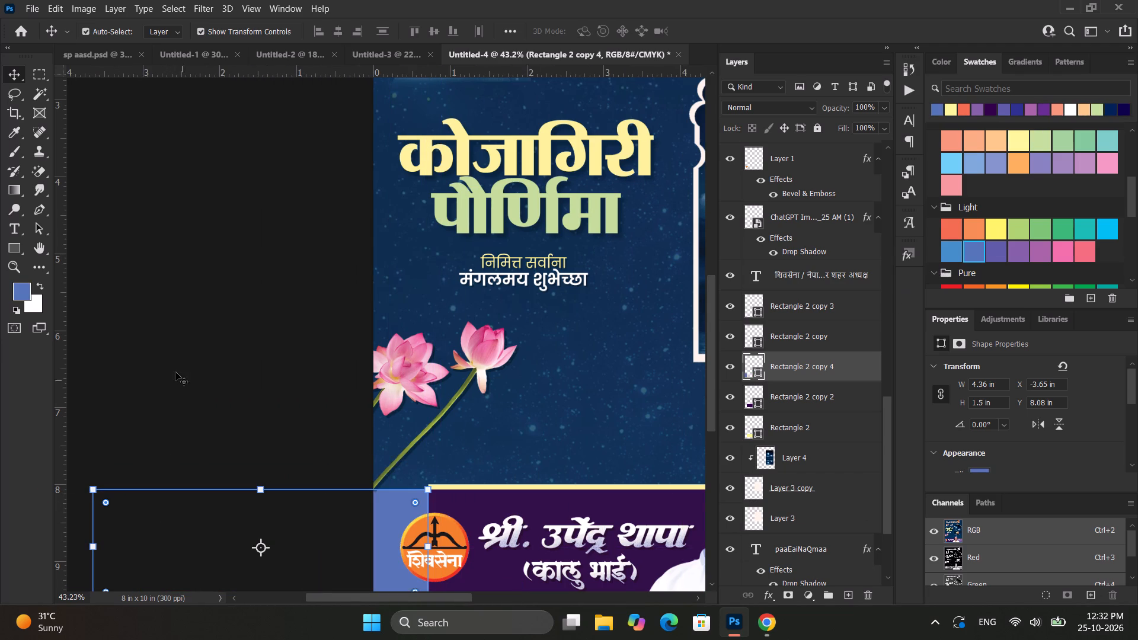
{"action": "left_click", "coordinate": [174, 369]}
Recolor the blue block at the poster's left edge, Rectangle 2 copy 4, with the blue-violet from the Light swatches.
{"action": "scroll", "coordinate": [295, 456], "scroll_direction": "down", "scroll_amount": 9, "text": "alt"}
{"action": "left_click", "coordinate": [640, 468]}
{"action": "scroll", "coordinate": [343, 477], "scroll_direction": "up", "scroll_amount": 3, "text": "alt"}
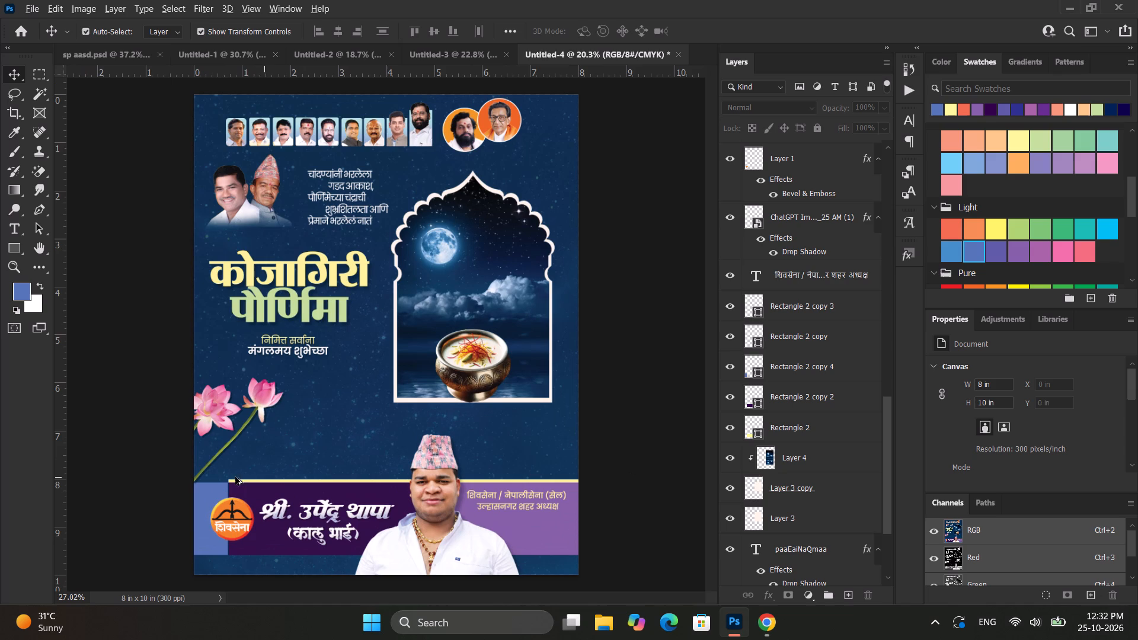
{"action": "scroll", "coordinate": [209, 478], "scroll_direction": "up", "scroll_amount": 4, "text": "ctrl"}
{"action": "scroll", "coordinate": [215, 481], "scroll_direction": "up", "scroll_amount": 1, "text": "alt"}
{"action": "scroll", "coordinate": [306, 492], "scroll_direction": "up", "scroll_amount": 3, "text": "alt"}
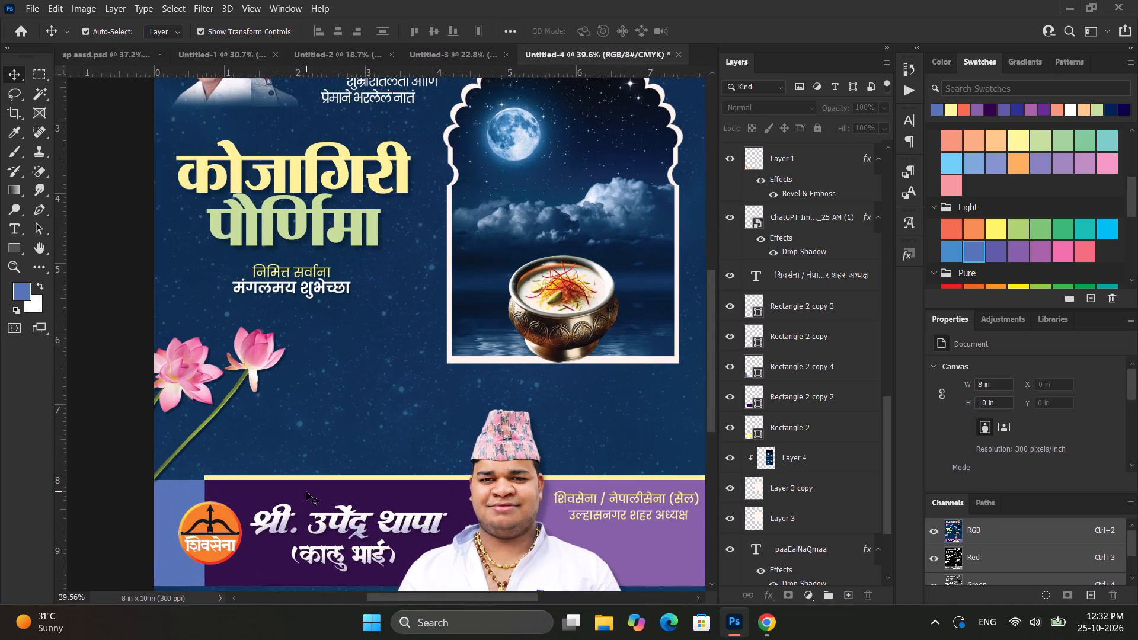
{"action": "left_click", "coordinate": [163, 497]}
{"action": "scroll", "coordinate": [1015, 246], "scroll_direction": "down", "scroll_amount": 2}
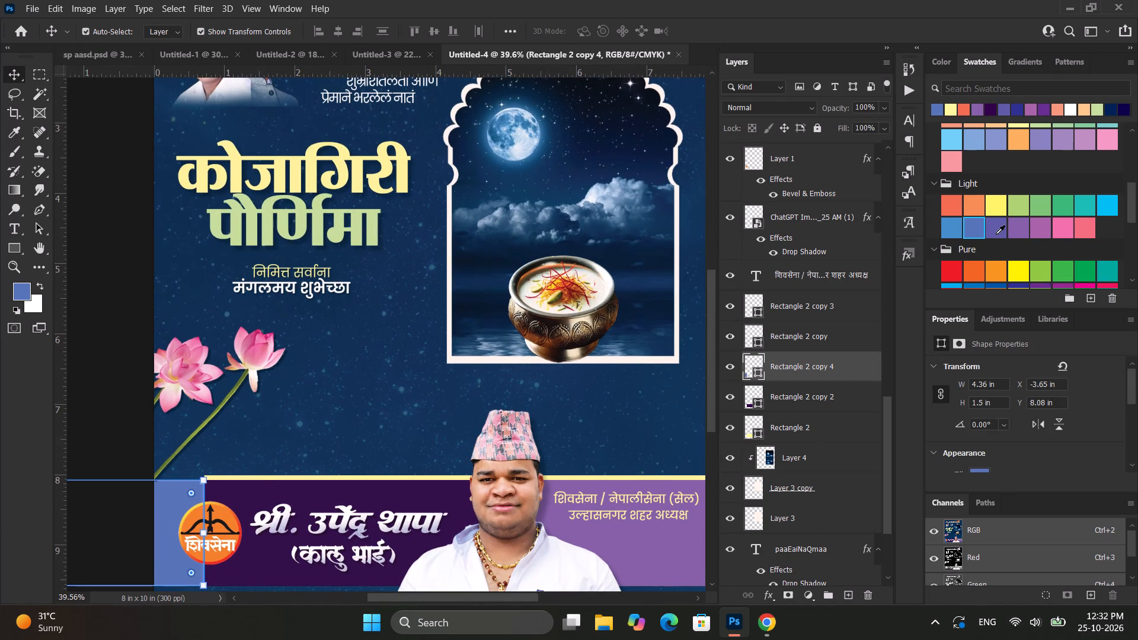
{"action": "left_click", "coordinate": [996, 233]}
Review how the blue-violet block behind the party emblem fits with the other bottom banners.
{"action": "scroll", "coordinate": [494, 424], "scroll_direction": "down", "scroll_amount": 6, "text": "alt"}
{"action": "left_click", "coordinate": [709, 438]}
{"action": "left_click", "coordinate": [635, 453]}
{"action": "scroll", "coordinate": [535, 477], "scroll_direction": "up", "scroll_amount": 1, "text": "alt"}
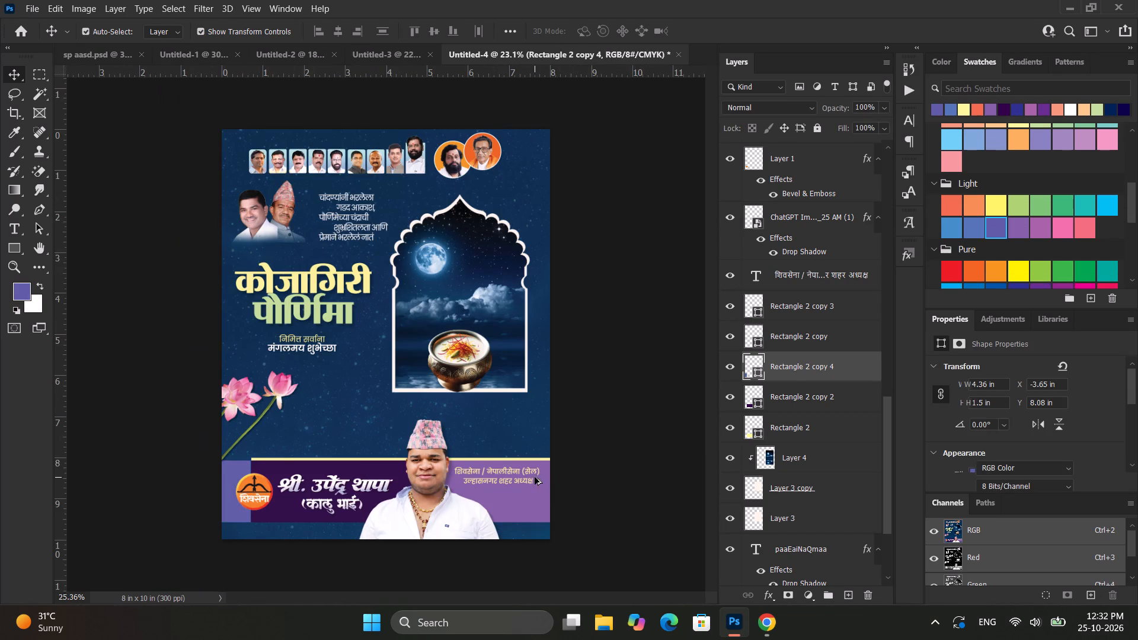
{"action": "scroll", "coordinate": [535, 477], "scroll_direction": "up", "scroll_amount": 1, "text": "alt"}
{"action": "scroll", "coordinate": [309, 553], "scroll_direction": "down", "scroll_amount": 4, "text": "alt"}
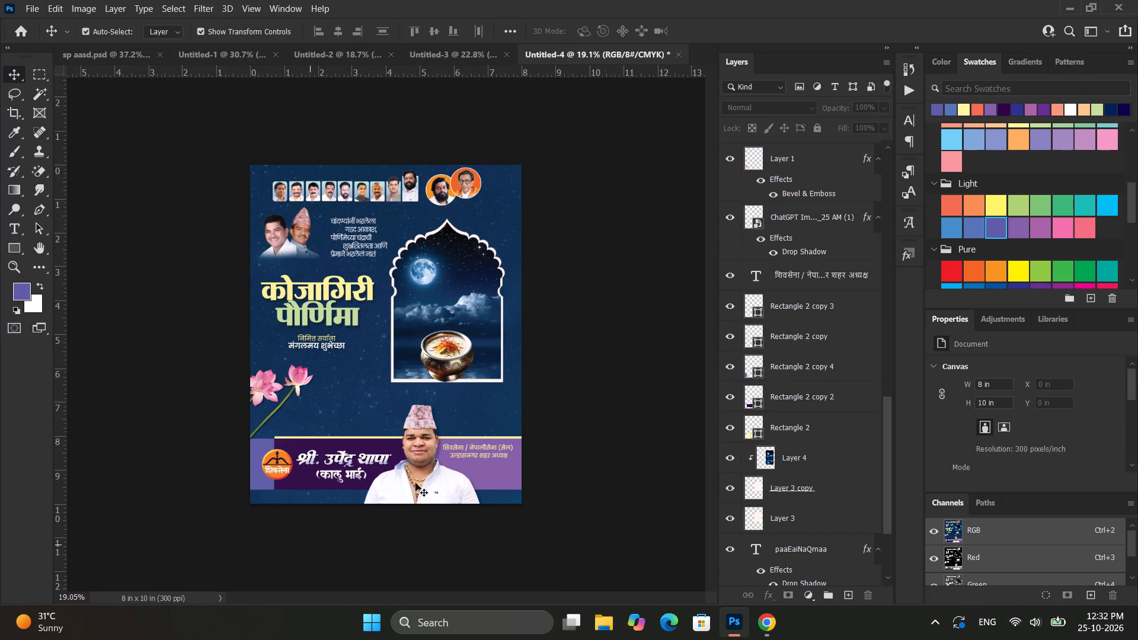
{"action": "scroll", "coordinate": [481, 457], "scroll_direction": "up", "scroll_amount": 3, "text": "alt"}
{"action": "scroll", "coordinate": [267, 520], "scroll_direction": "up", "scroll_amount": 2, "text": "alt"}
Duplicate the blue-violet block, Rectangle 2 copy 4, and narrow the copy to about 0.37 in wide, keeping its right edge in place.
{"action": "left_click", "coordinate": [189, 506]}
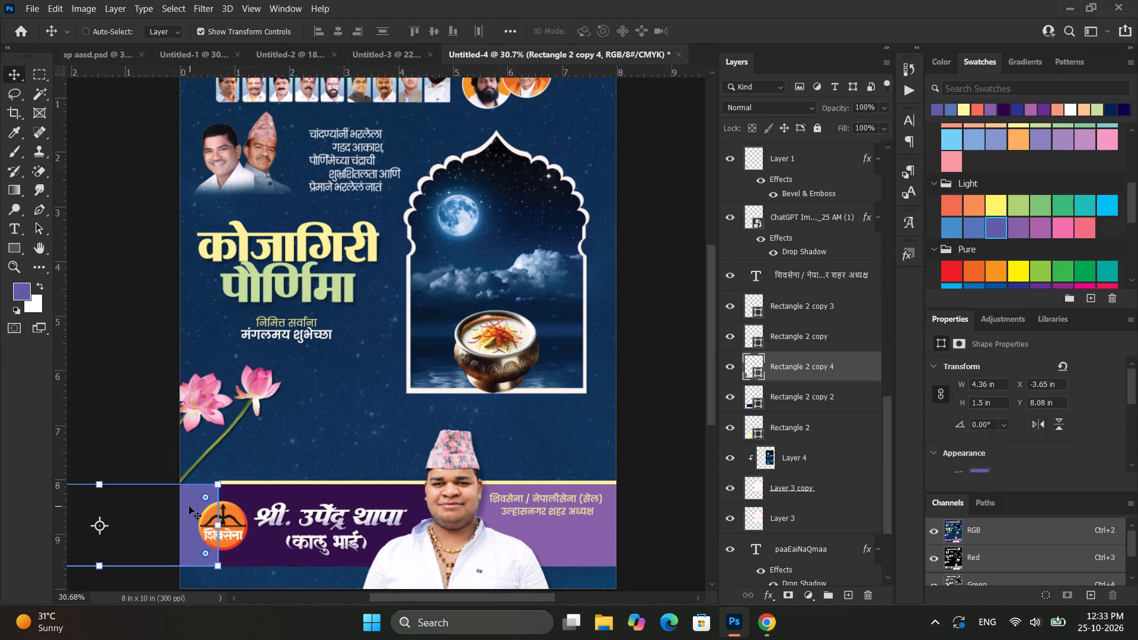
{"action": "key", "text": "ctrl+j"}
{"action": "scroll", "coordinate": [169, 510], "scroll_direction": "down", "scroll_amount": 4, "text": "alt"}
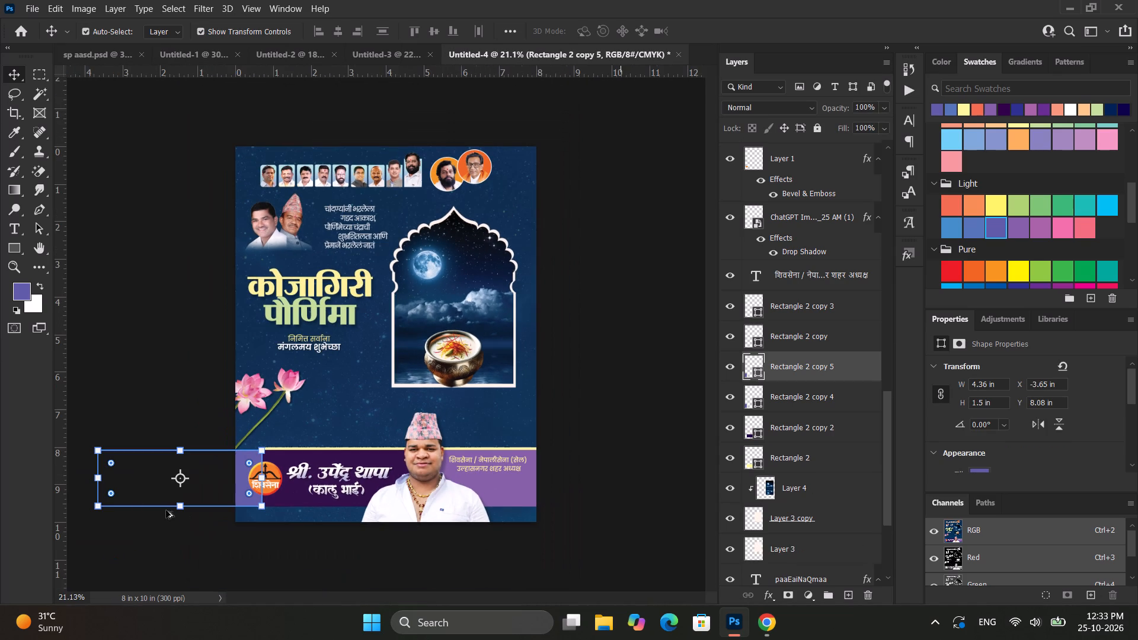
{"action": "left_click_drag", "start_coordinate": [97, 478], "coordinate": [258, 479], "text": "shift"}
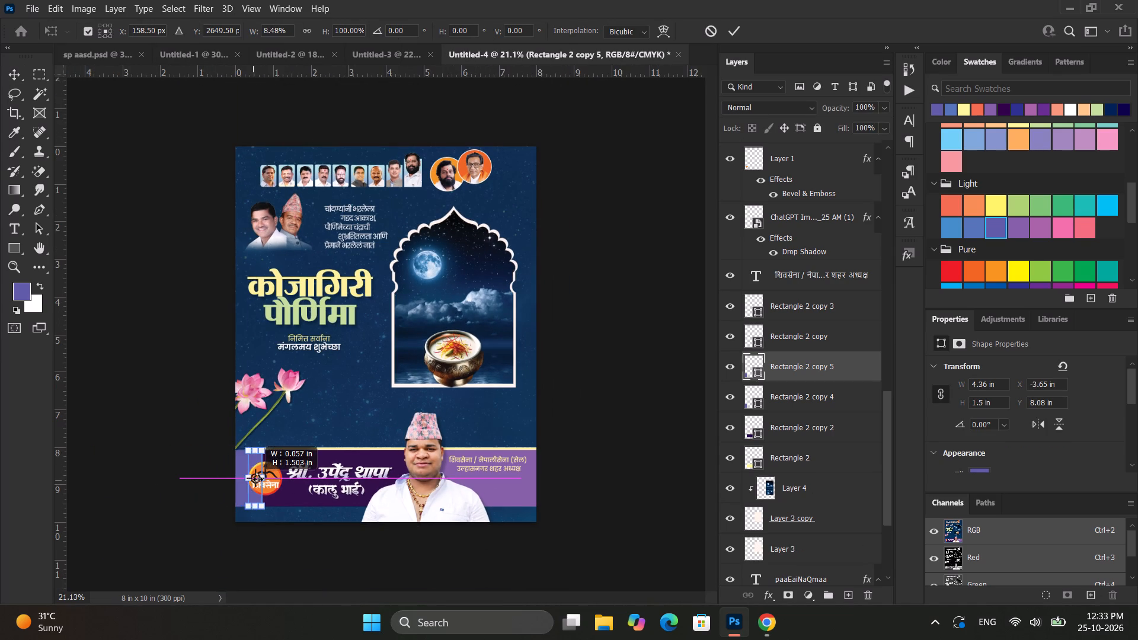
{"action": "left_click_drag", "start_coordinate": [258, 479], "coordinate": [251, 479], "text": "shift"}
{"action": "left_click", "coordinate": [733, 30]}
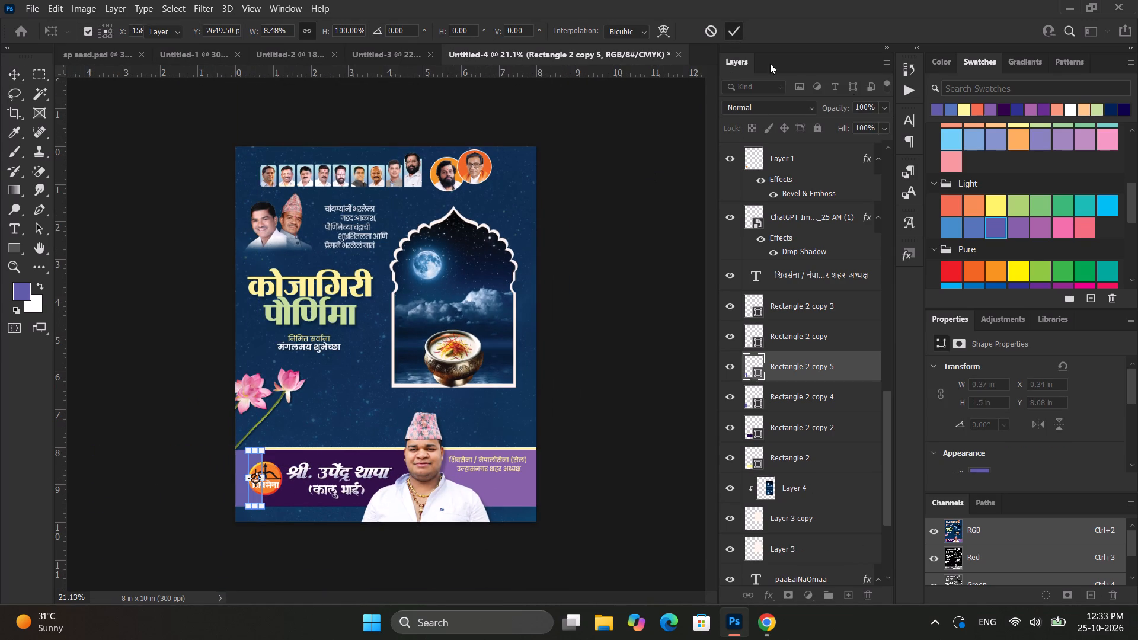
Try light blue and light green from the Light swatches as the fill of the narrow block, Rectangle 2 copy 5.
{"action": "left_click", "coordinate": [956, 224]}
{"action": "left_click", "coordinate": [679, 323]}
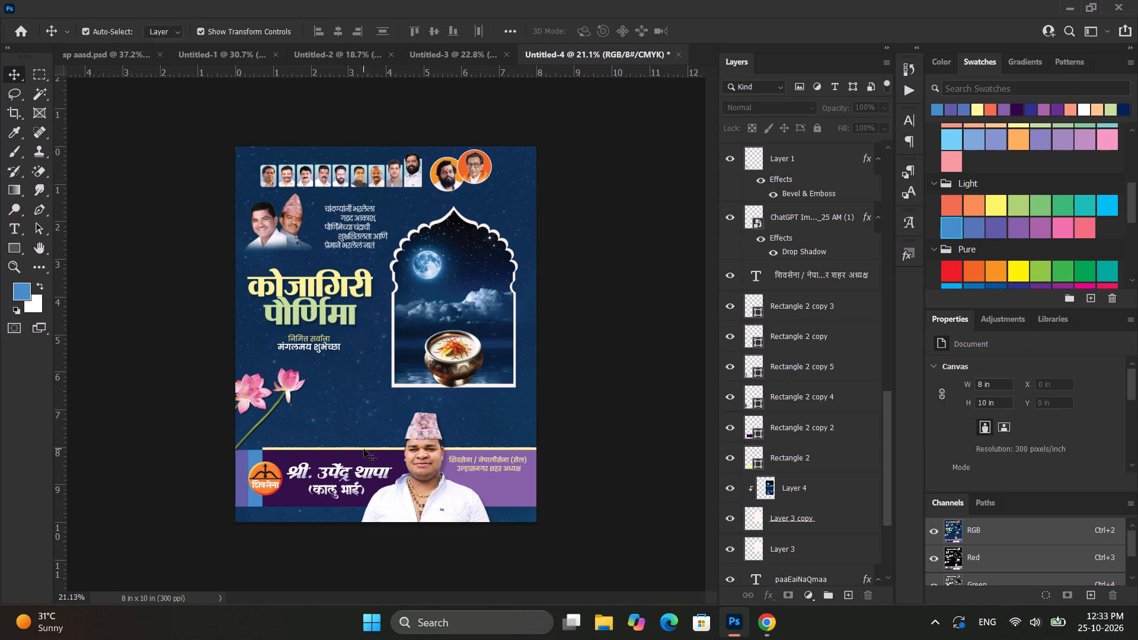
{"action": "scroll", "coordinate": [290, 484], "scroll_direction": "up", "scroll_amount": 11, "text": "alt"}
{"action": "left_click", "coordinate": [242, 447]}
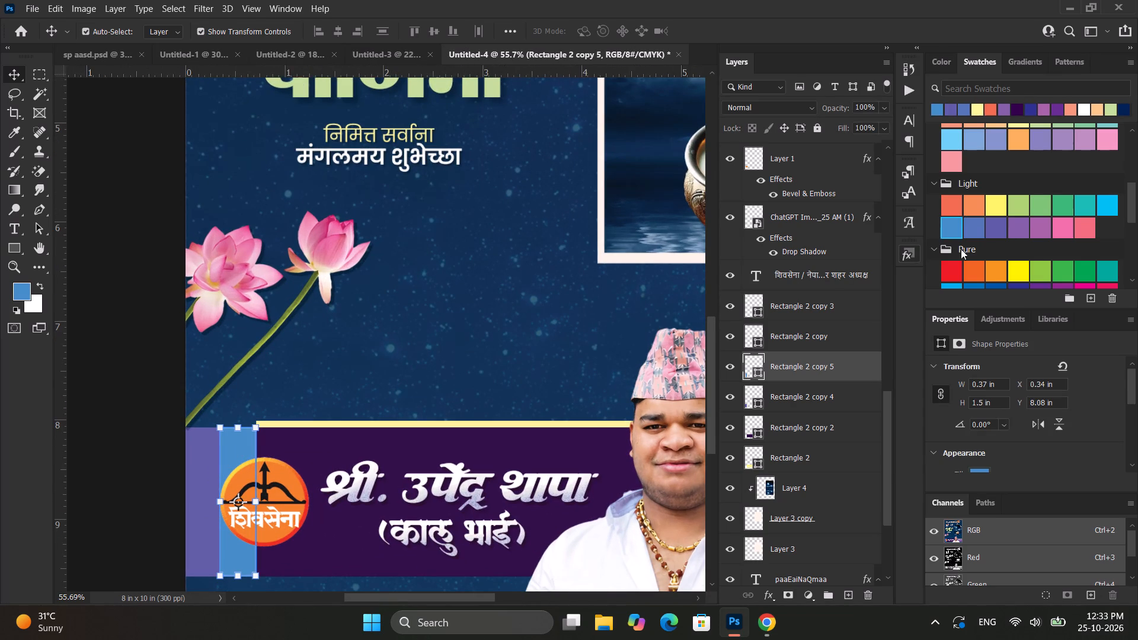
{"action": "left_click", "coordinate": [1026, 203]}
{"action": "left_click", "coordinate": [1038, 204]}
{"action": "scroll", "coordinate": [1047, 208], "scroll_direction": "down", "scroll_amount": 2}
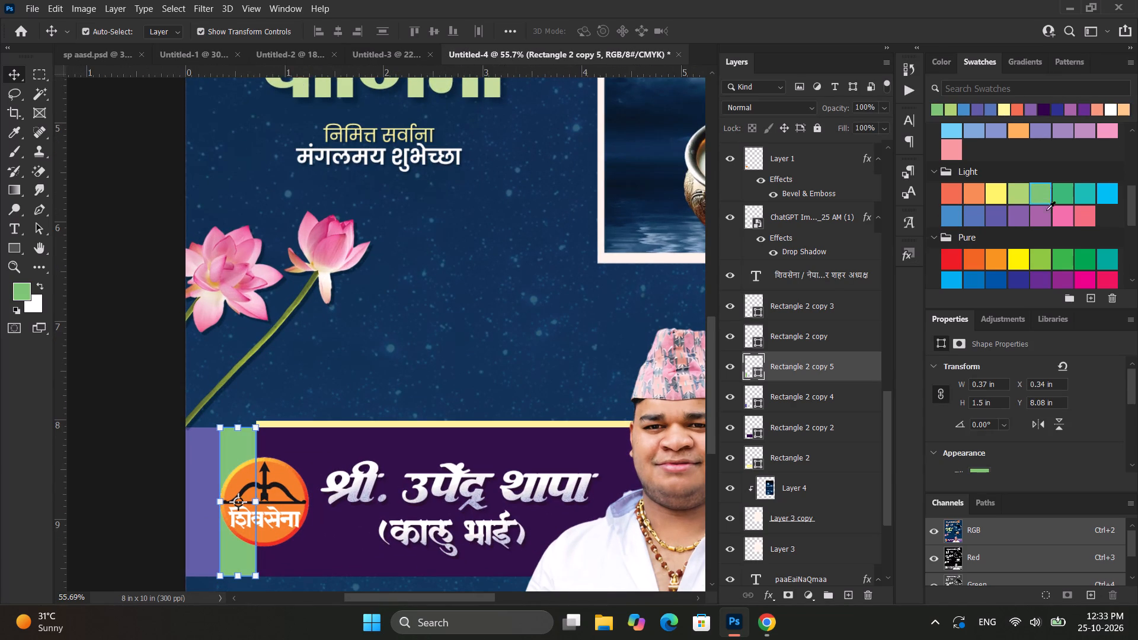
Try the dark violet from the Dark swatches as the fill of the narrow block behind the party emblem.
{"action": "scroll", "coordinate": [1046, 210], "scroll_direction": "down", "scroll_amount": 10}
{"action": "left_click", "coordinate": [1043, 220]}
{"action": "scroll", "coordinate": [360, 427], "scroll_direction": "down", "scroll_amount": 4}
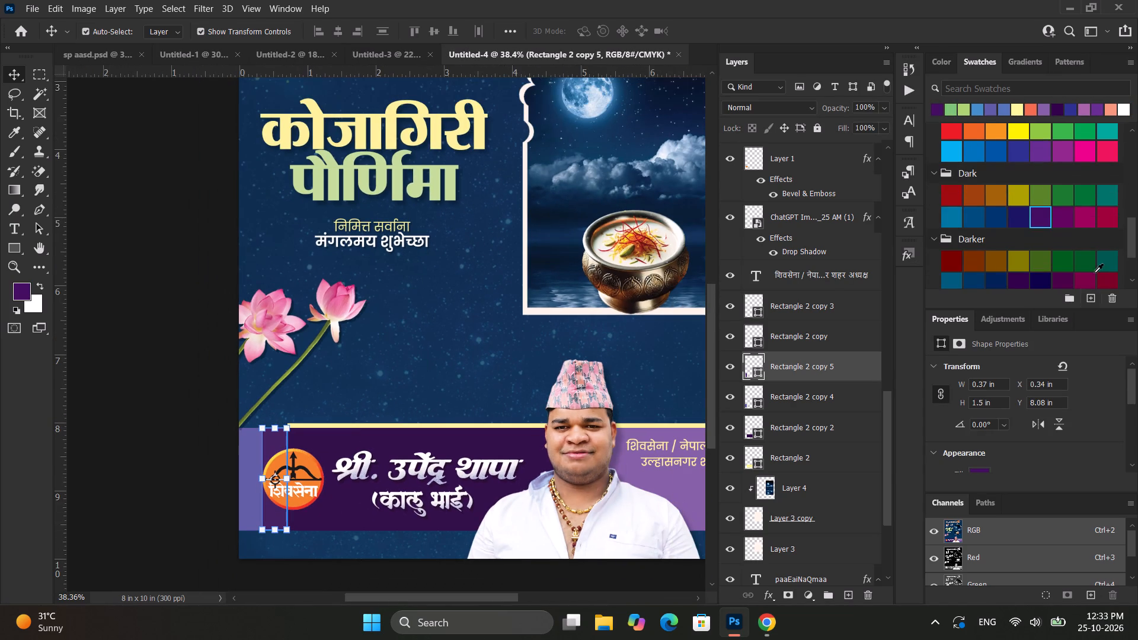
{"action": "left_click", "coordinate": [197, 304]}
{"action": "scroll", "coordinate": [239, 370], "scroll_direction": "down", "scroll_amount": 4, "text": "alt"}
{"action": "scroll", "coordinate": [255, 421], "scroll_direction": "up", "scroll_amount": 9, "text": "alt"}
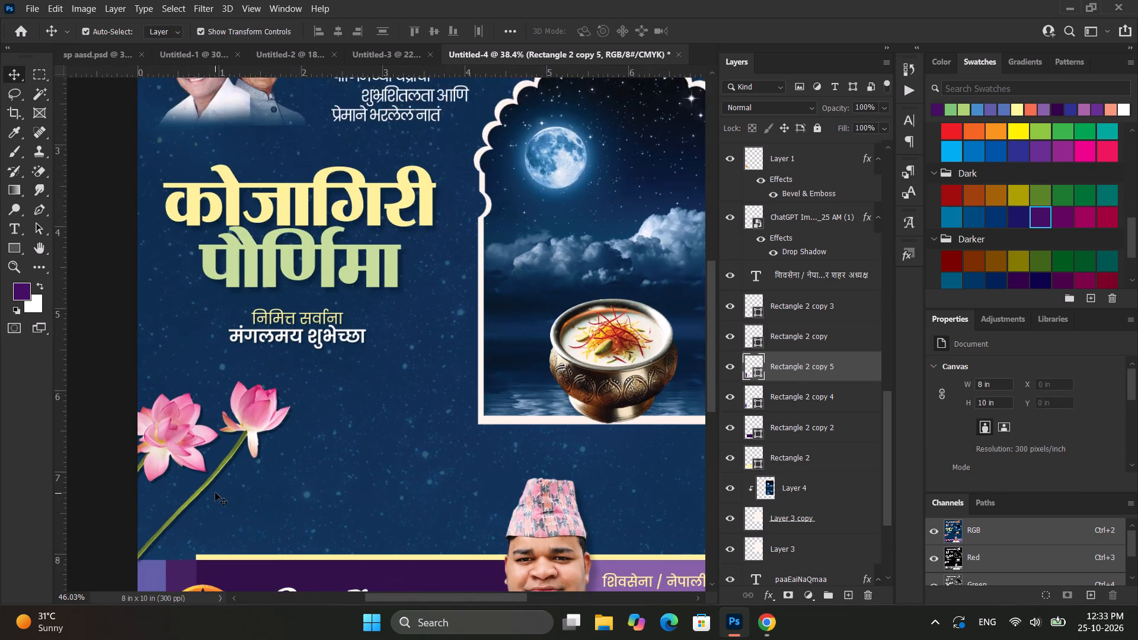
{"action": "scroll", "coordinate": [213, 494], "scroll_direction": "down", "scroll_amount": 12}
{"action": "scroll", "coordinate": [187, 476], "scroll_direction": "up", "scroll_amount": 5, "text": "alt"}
Recolor the narrow block behind the party emblem, Rectangle 2 copy 5, with the violet from the Pure swatches.
{"action": "left_click", "coordinate": [179, 422]}
{"action": "scroll", "coordinate": [1025, 283], "scroll_direction": "down", "scroll_amount": 3}
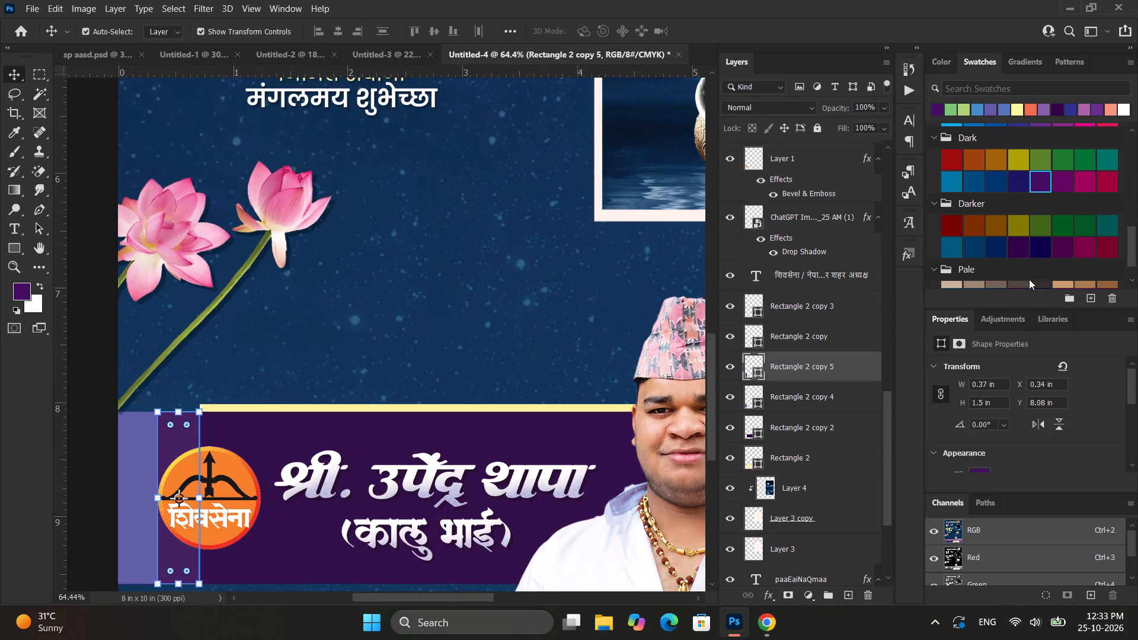
{"action": "scroll", "coordinate": [1070, 197], "scroll_direction": "up", "scroll_amount": 3}
{"action": "left_click", "coordinate": [1045, 151]}
{"action": "scroll", "coordinate": [254, 393], "scroll_direction": "down", "scroll_amount": 5, "text": "alt"}
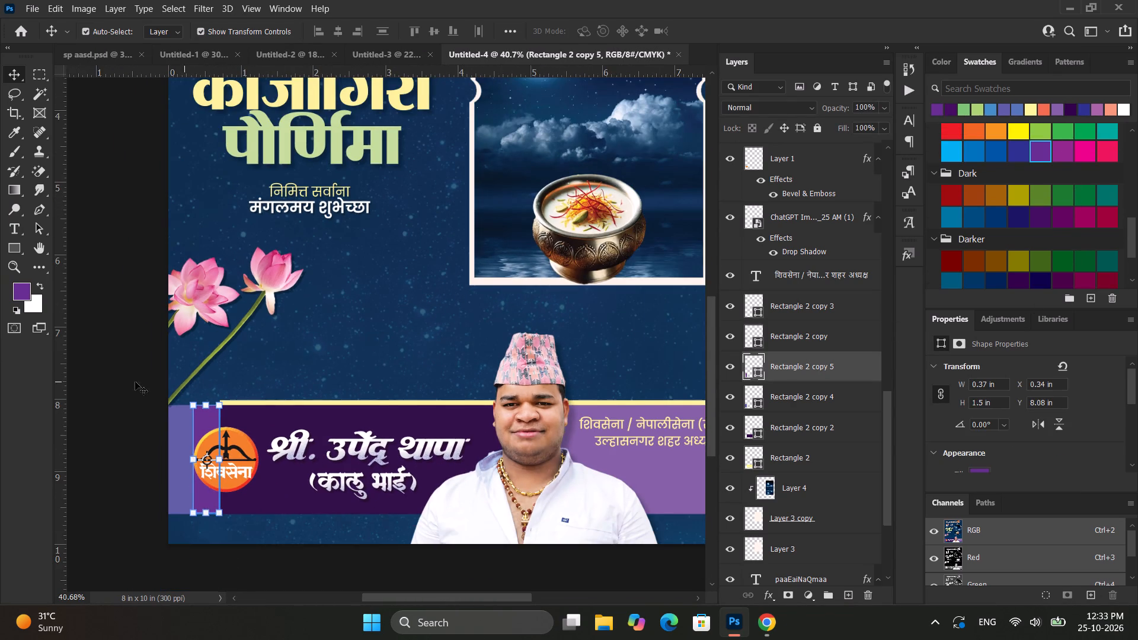
{"action": "left_click", "coordinate": [125, 376]}
{"action": "scroll", "coordinate": [146, 399], "scroll_direction": "down", "scroll_amount": 5, "text": "alt"}
{"action": "left_click", "coordinate": [612, 473]}
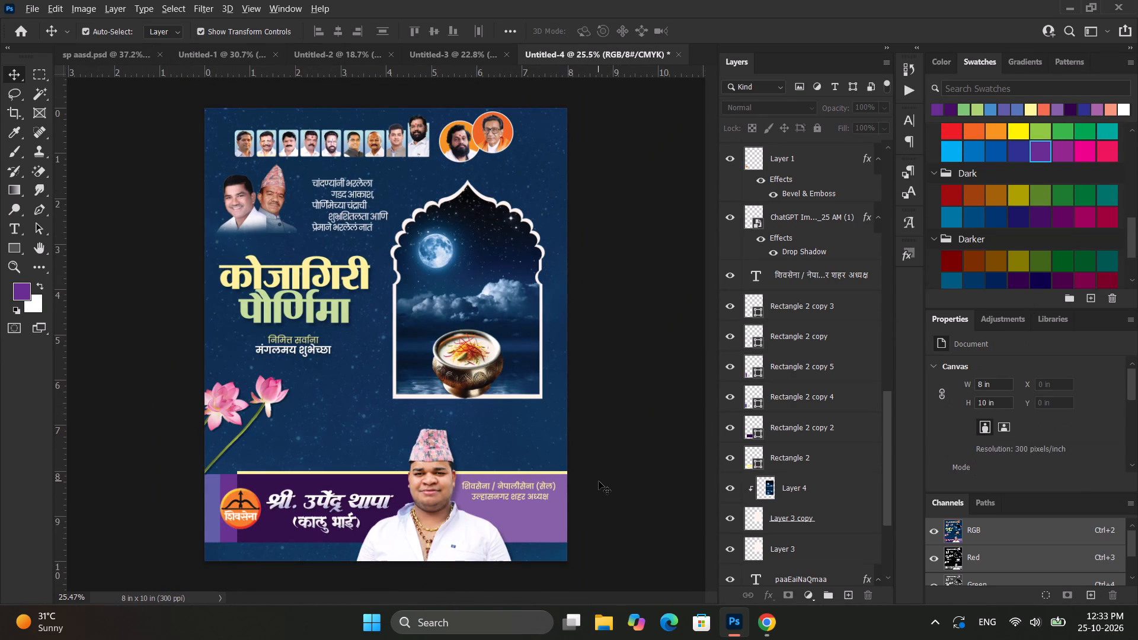
{"action": "scroll", "coordinate": [599, 481], "scroll_direction": "up", "scroll_amount": 1, "text": "alt"}
{"action": "scroll", "coordinate": [598, 482], "scroll_direction": "down", "scroll_amount": 1, "text": "alt"}
{"action": "left_click", "coordinate": [598, 482]}
Shift the moonlit sky picture, Layer 4, slightly upward inside the arch frame to Y 1.68 in.
{"action": "left_click", "coordinate": [449, 280]}
{"action": "left_click_drag", "start_coordinate": [461, 262], "coordinate": [461, 258], "text": "shift"}
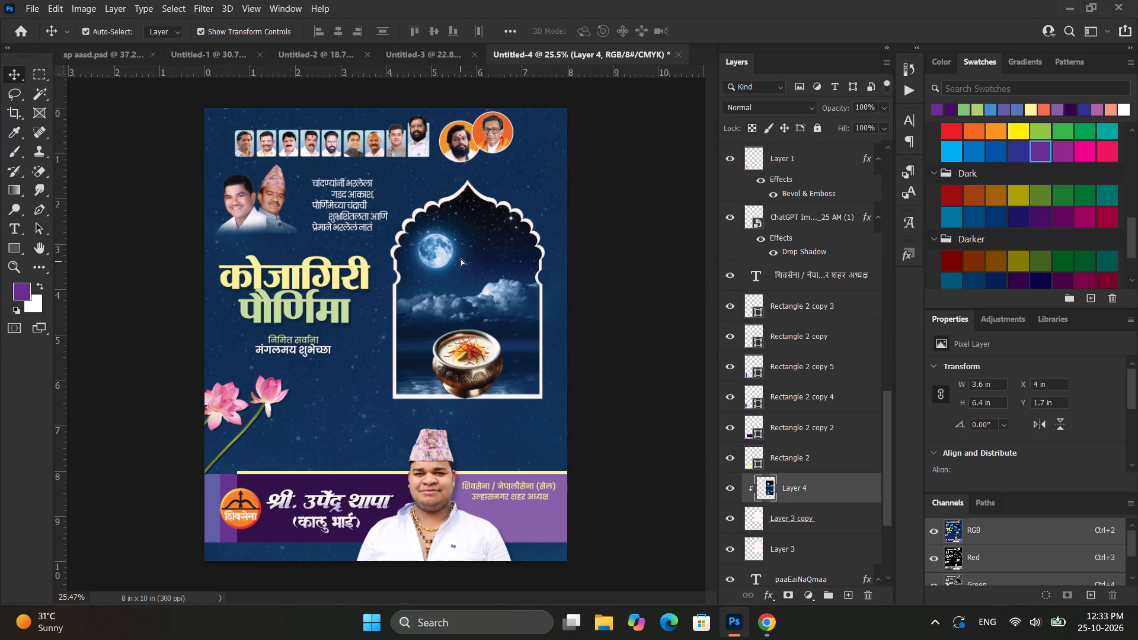
{"action": "left_click_drag", "start_coordinate": [461, 258], "coordinate": [459, 269], "text": "shift"}
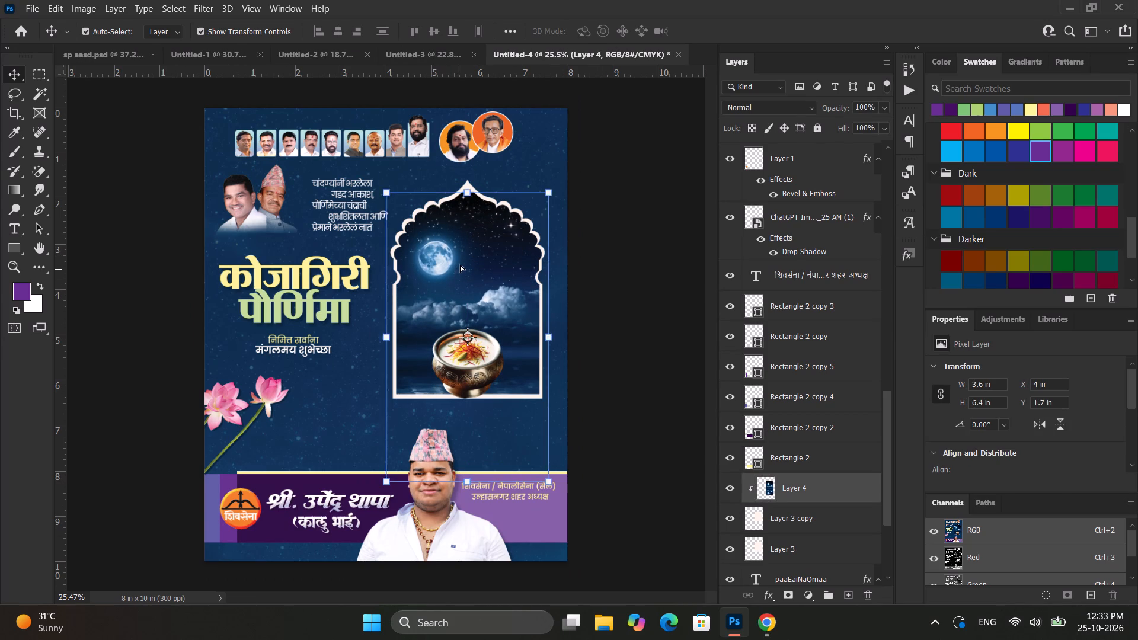
{"action": "left_click_drag", "start_coordinate": [460, 264], "coordinate": [460, 257], "text": "shift"}
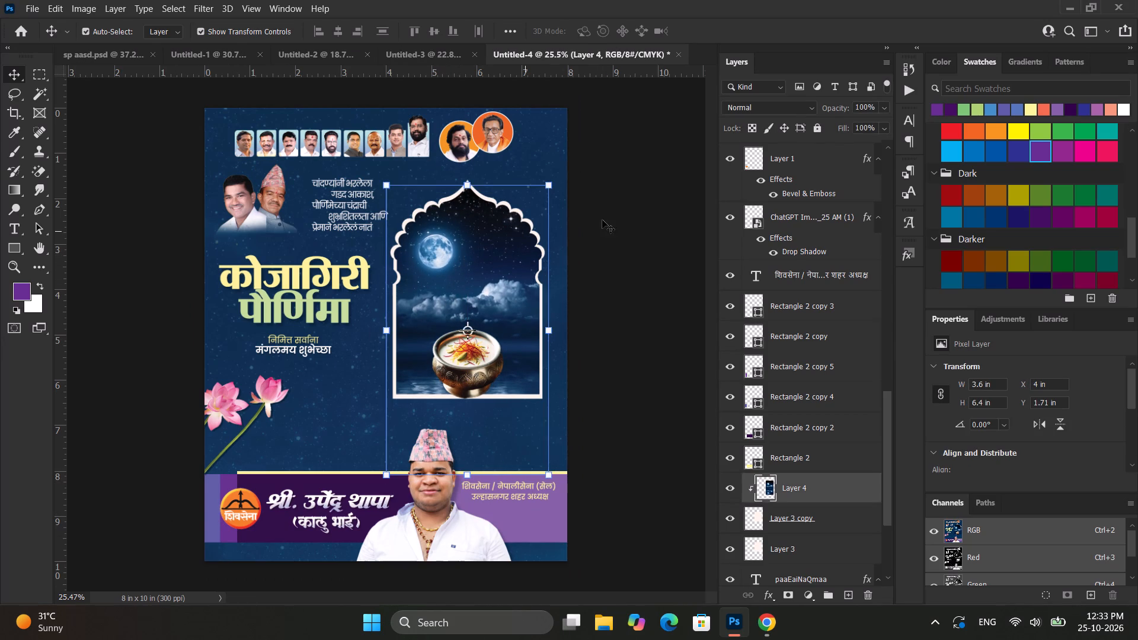
{"action": "left_click", "coordinate": [632, 210]}
{"action": "scroll", "coordinate": [456, 269], "scroll_direction": "up", "scroll_amount": 20, "text": "alt"}
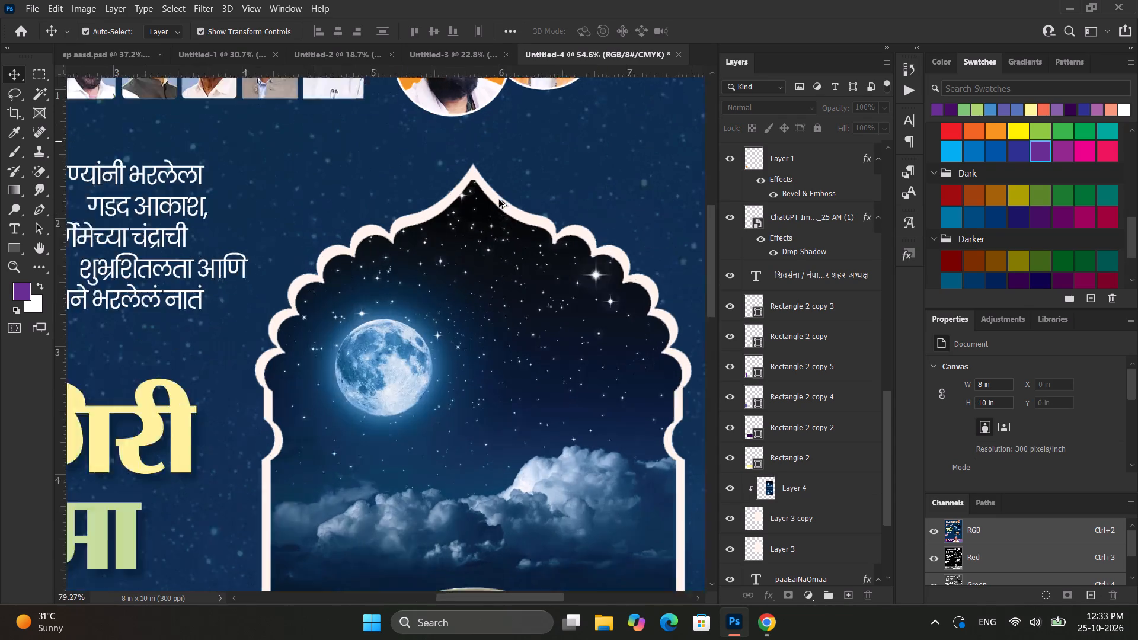
{"action": "scroll", "coordinate": [499, 200], "scroll_direction": "up", "scroll_amount": 6, "text": "alt"}
{"action": "scroll", "coordinate": [498, 200], "scroll_direction": "down", "scroll_amount": 7, "text": "alt"}
{"action": "left_click", "coordinate": [475, 221]}
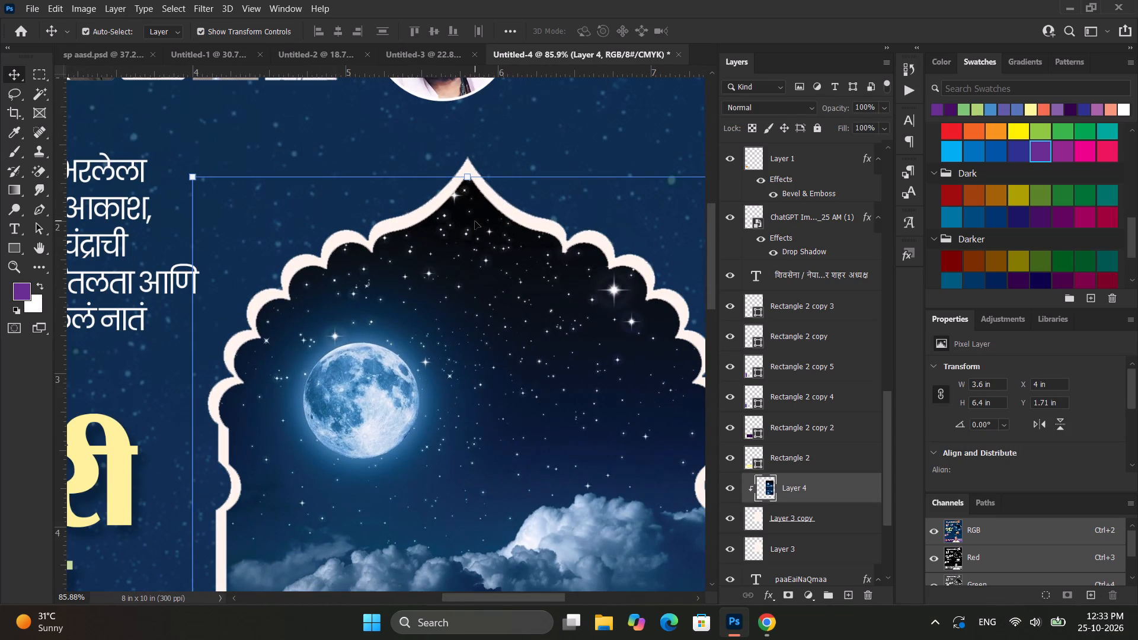
{"action": "key", "text": "shift+Up"}
{"action": "scroll", "coordinate": [475, 221], "scroll_direction": "down", "scroll_amount": 20}
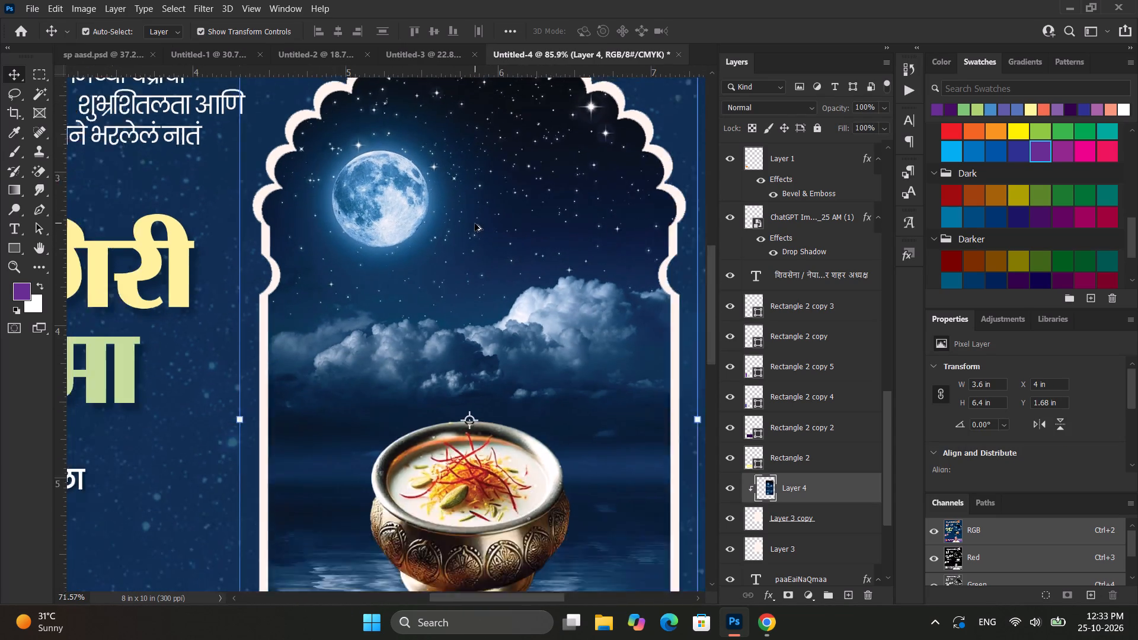
{"action": "scroll", "coordinate": [475, 223], "scroll_direction": "down", "scroll_amount": 7}
{"action": "left_click", "coordinate": [647, 281]}
Review the whole poster's composition and compare it with the earlier Kojagiri poster in Untitled-3.
{"action": "scroll", "coordinate": [547, 291], "scroll_direction": "down", "scroll_amount": 3, "text": "alt"}
{"action": "scroll", "coordinate": [329, 294], "scroll_direction": "up", "scroll_amount": 2, "text": "alt"}
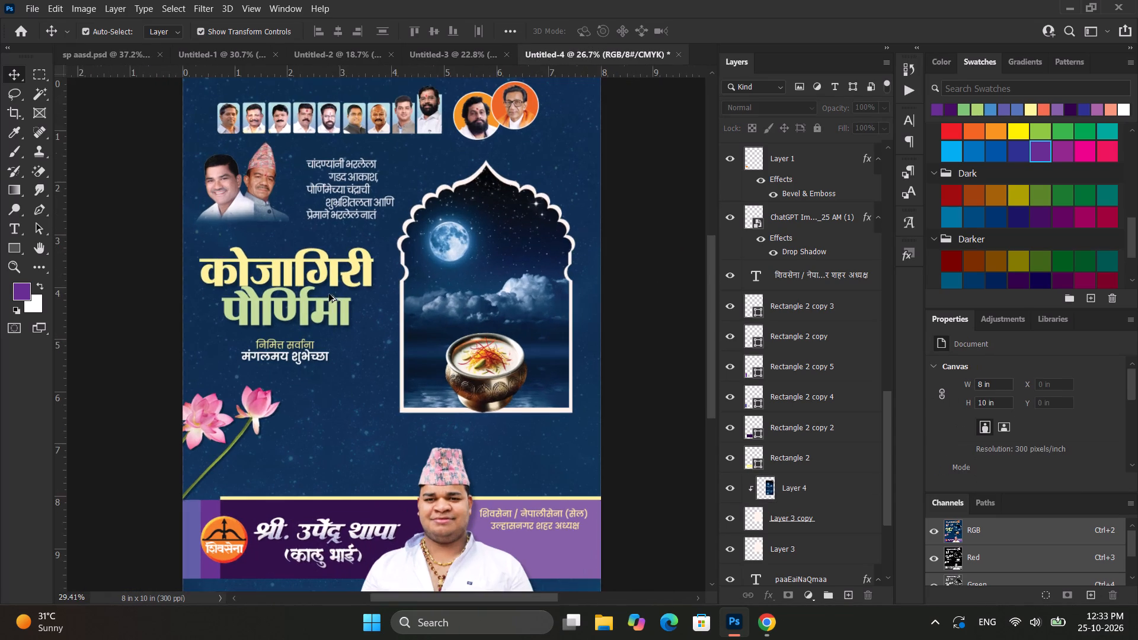
{"action": "scroll", "coordinate": [321, 299], "scroll_direction": "up", "scroll_amount": 16, "text": "ctrl"}
{"action": "scroll", "coordinate": [327, 296], "scroll_direction": "down", "scroll_amount": 6, "text": "alt"}
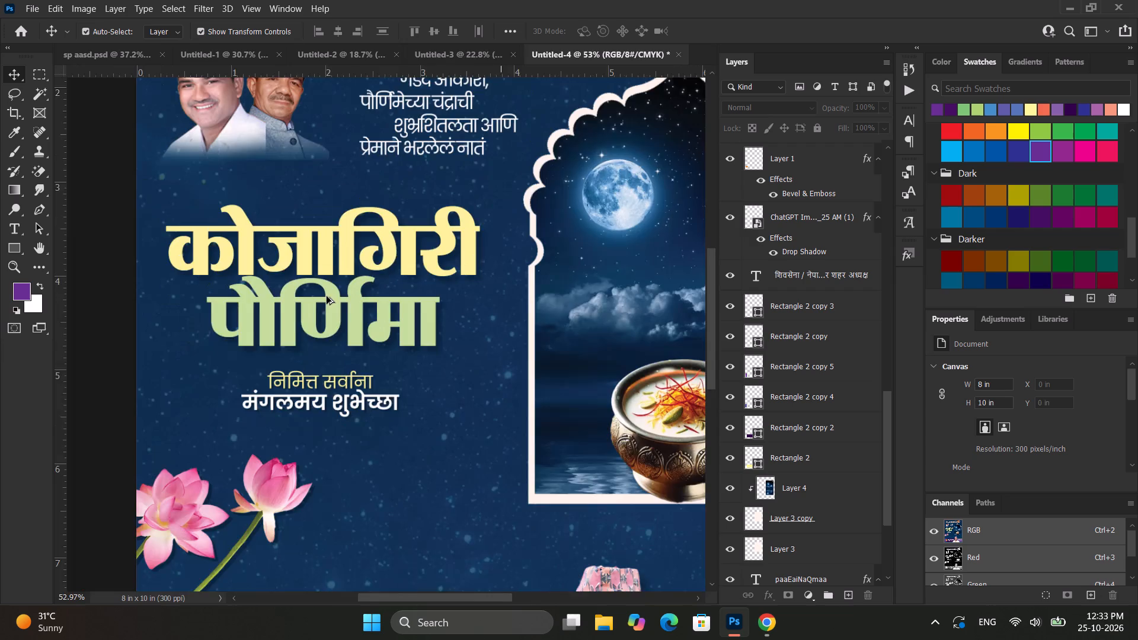
{"action": "scroll", "coordinate": [327, 296], "scroll_direction": "down", "scroll_amount": 10, "text": "alt"}
{"action": "left_click", "coordinate": [574, 243]}
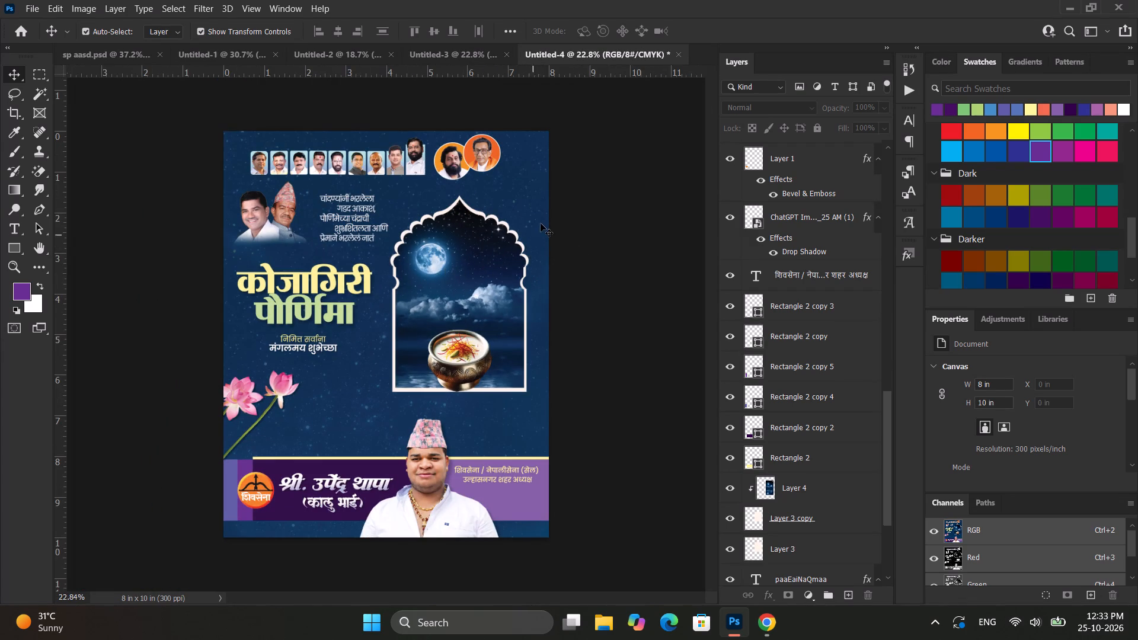
{"action": "left_click", "coordinate": [461, 53]}
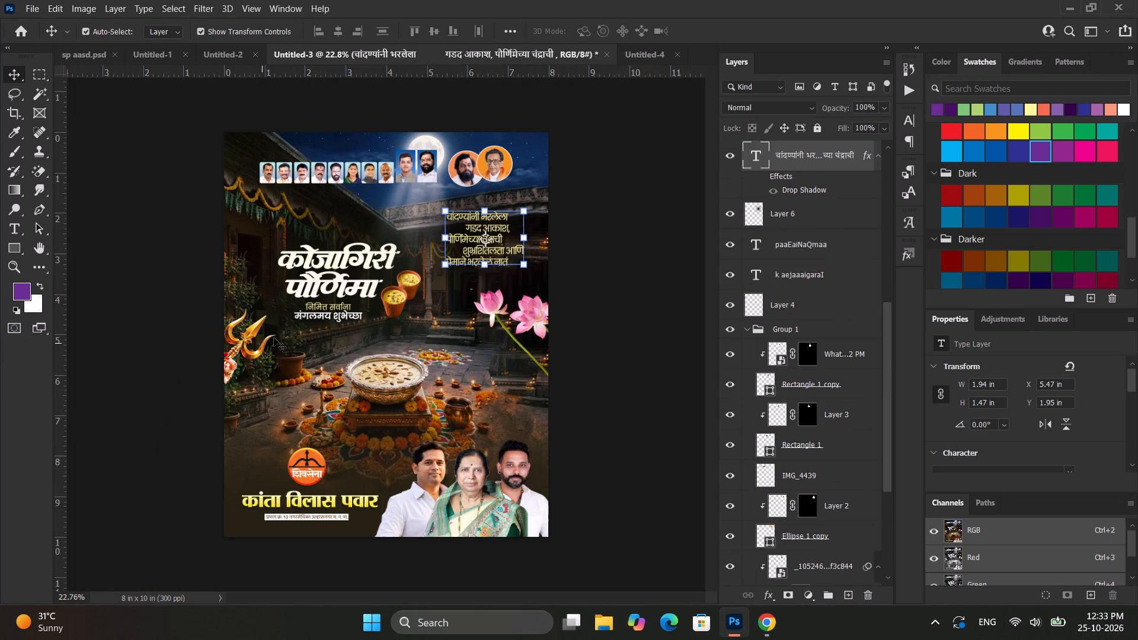
{"action": "left_click", "coordinate": [653, 53]}
{"action": "left_click", "coordinate": [574, 281]}
{"action": "scroll", "coordinate": [573, 288], "scroll_direction": "up", "scroll_amount": 2, "text": "alt"}
{"action": "scroll", "coordinate": [573, 288], "scroll_direction": "down", "scroll_amount": 2, "text": "alt"}
{"action": "scroll", "coordinate": [571, 295], "scroll_direction": "up", "scroll_amount": 1, "text": "alt"}
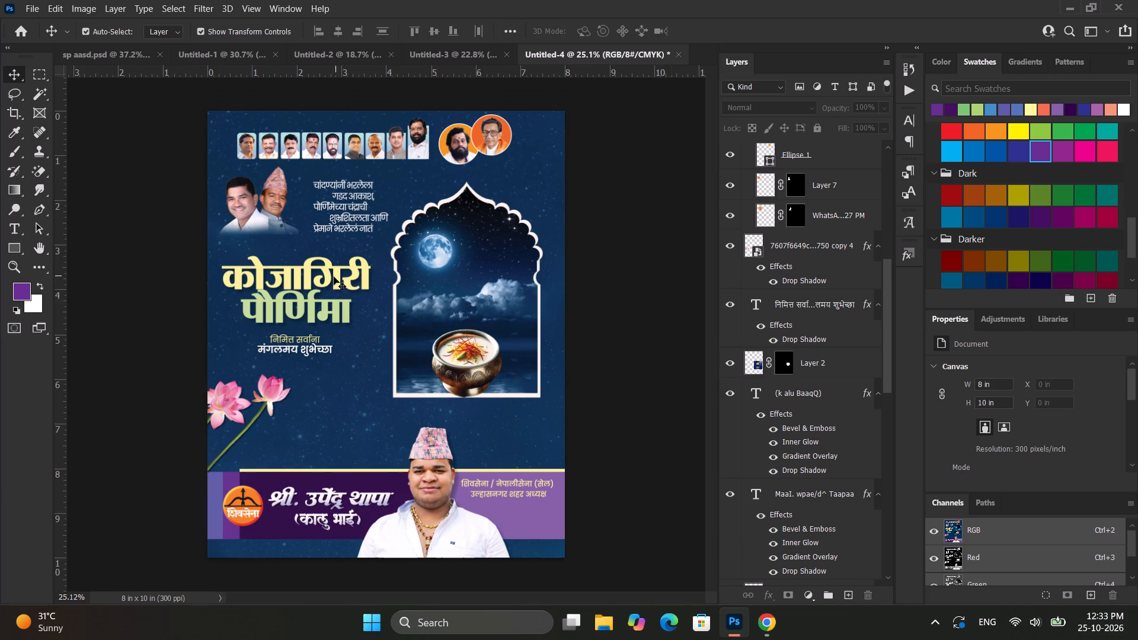
Open the Export As settings for the Untitled-4 poster.
{"action": "key", "text": "ctrl+alt+shift+w"}
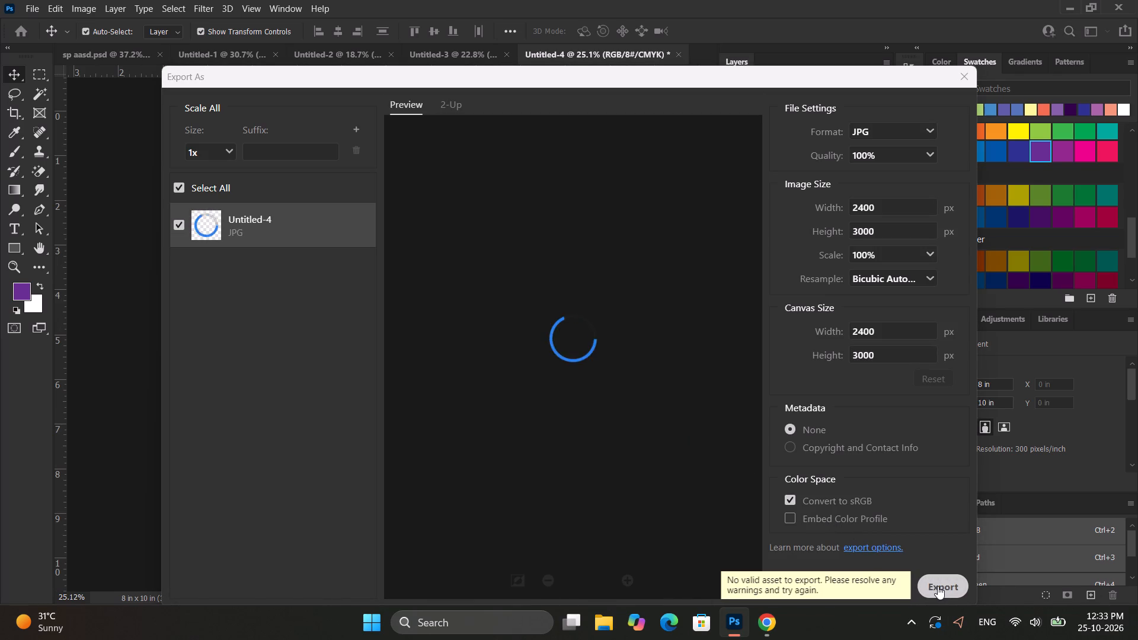
Export the poster as a JPG to the Downloads folder under the file name "kalu bhai kojagiri".
{"action": "left_click", "coordinate": [938, 586]}
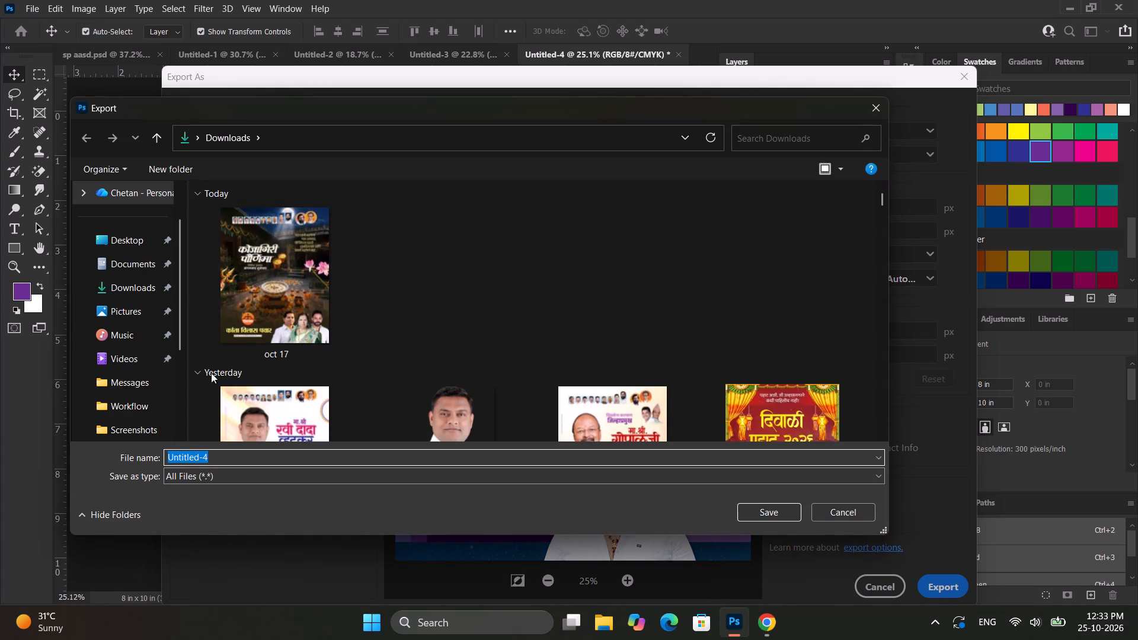
{"action": "scroll", "coordinate": [276, 345], "scroll_direction": "down", "scroll_amount": 2}
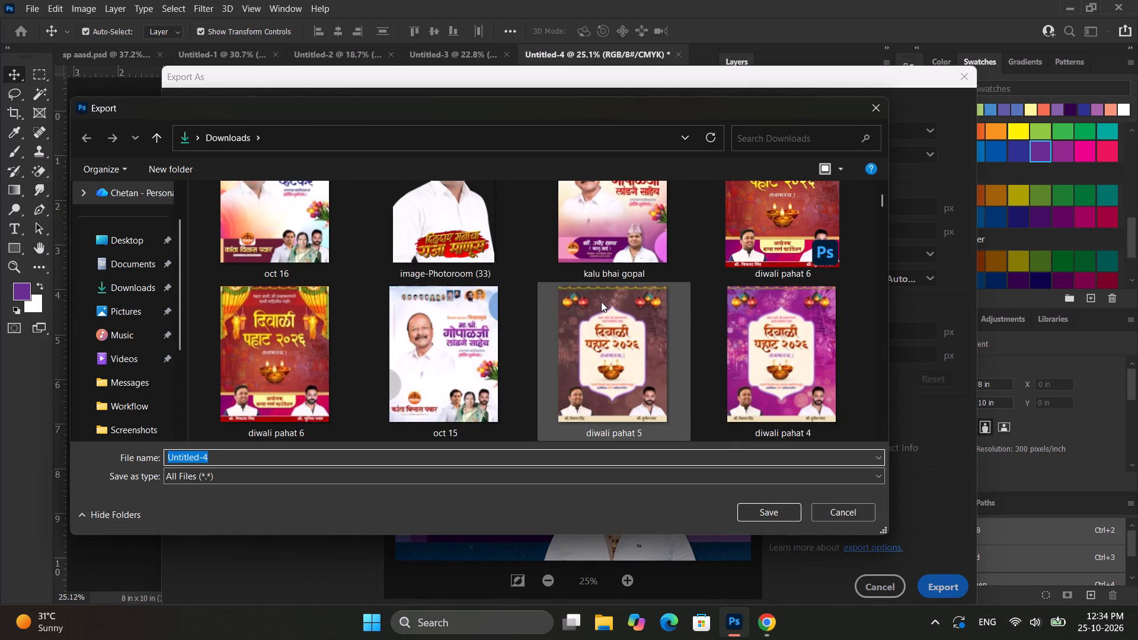
{"action": "left_click", "coordinate": [615, 229]}
{"action": "triple_click", "coordinate": [211, 452]}
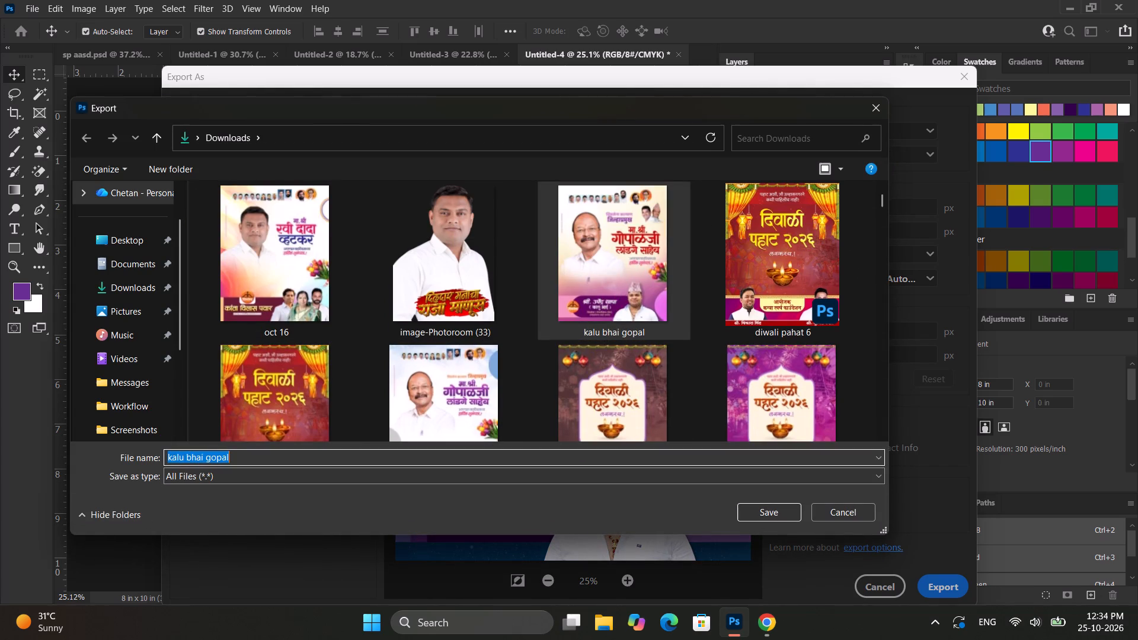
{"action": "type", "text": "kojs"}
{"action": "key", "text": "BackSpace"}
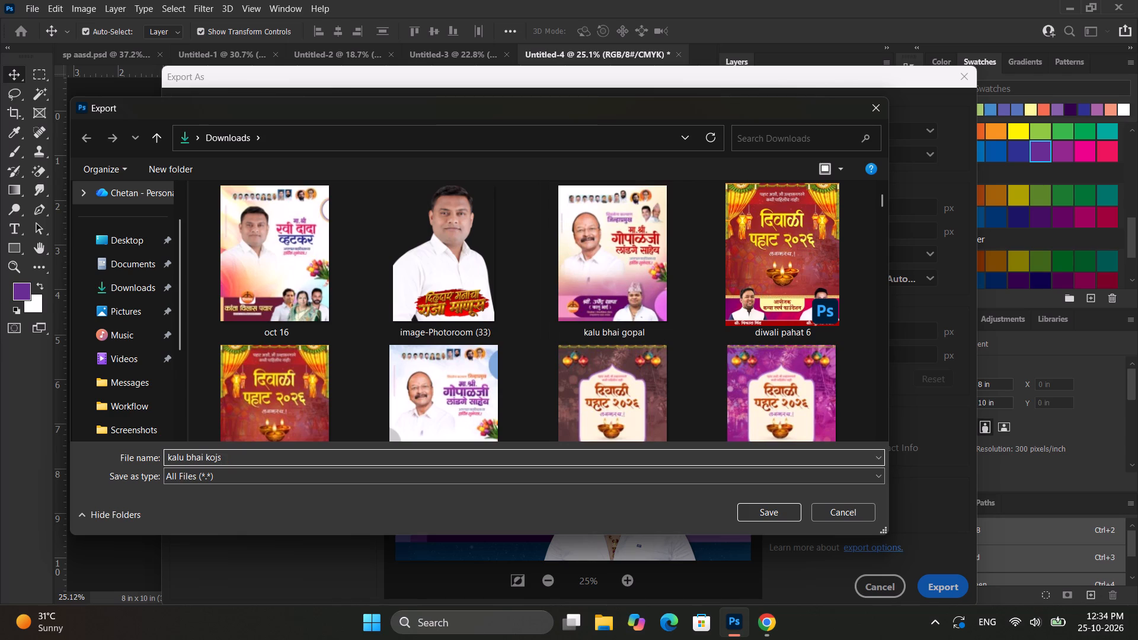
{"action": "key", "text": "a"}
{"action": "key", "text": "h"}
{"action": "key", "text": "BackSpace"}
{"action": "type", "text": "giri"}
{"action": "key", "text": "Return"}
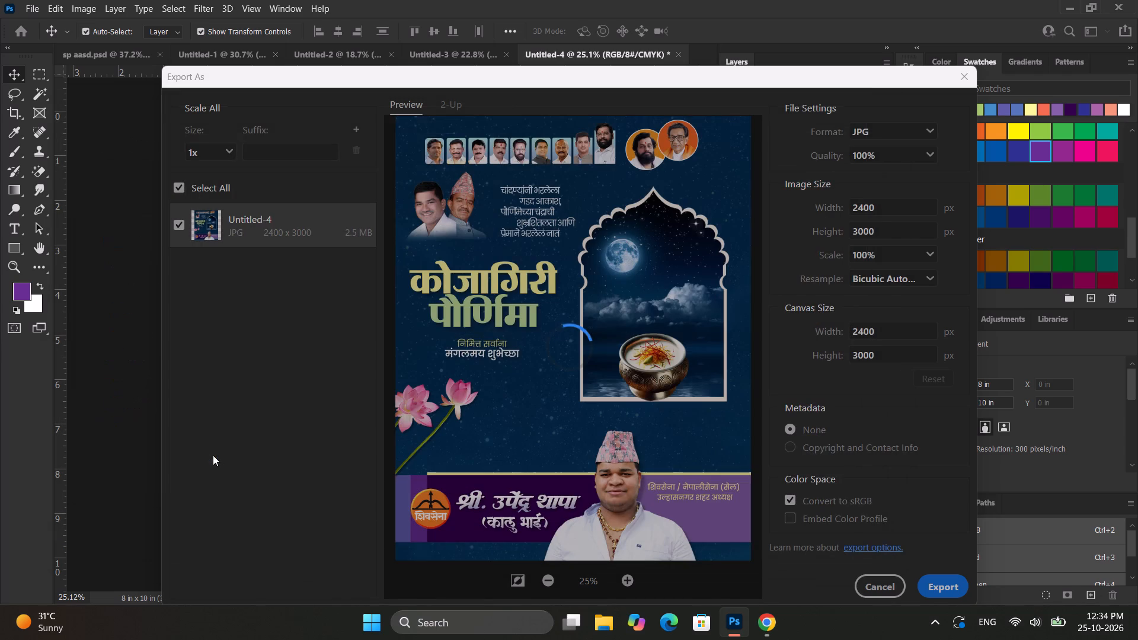
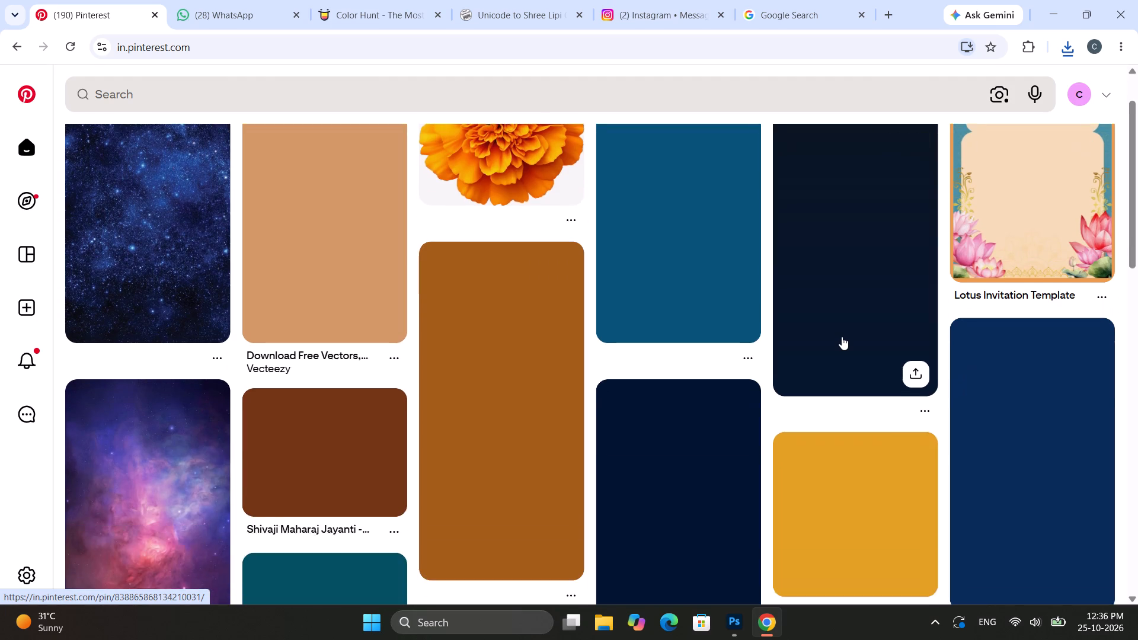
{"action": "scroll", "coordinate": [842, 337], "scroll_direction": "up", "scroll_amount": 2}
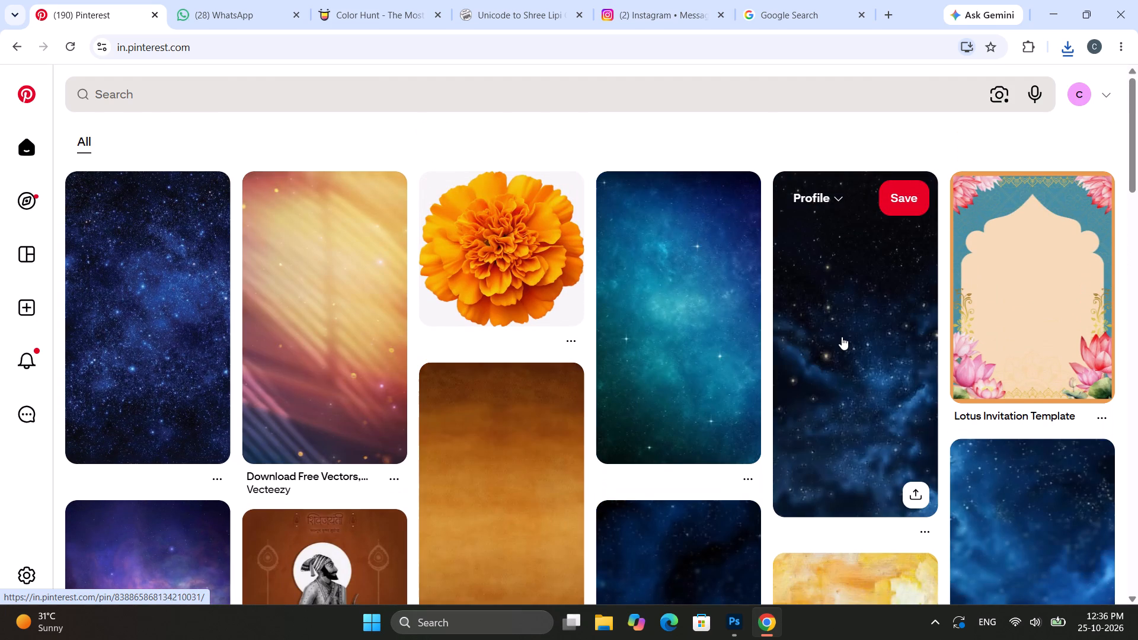
Browse the Pinterest feed for a background texture and copy the brown-gold gradient wallpaper image.
{"action": "scroll", "coordinate": [842, 337], "scroll_direction": "down", "scroll_amount": 3}
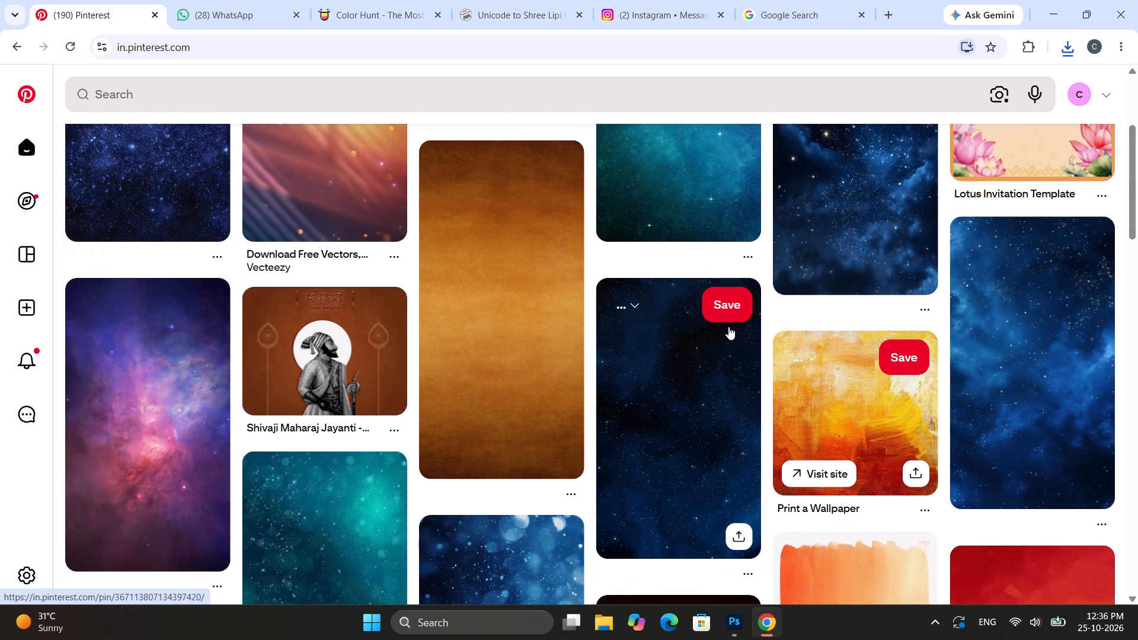
{"action": "scroll", "coordinate": [562, 327], "scroll_direction": "down", "scroll_amount": 2}
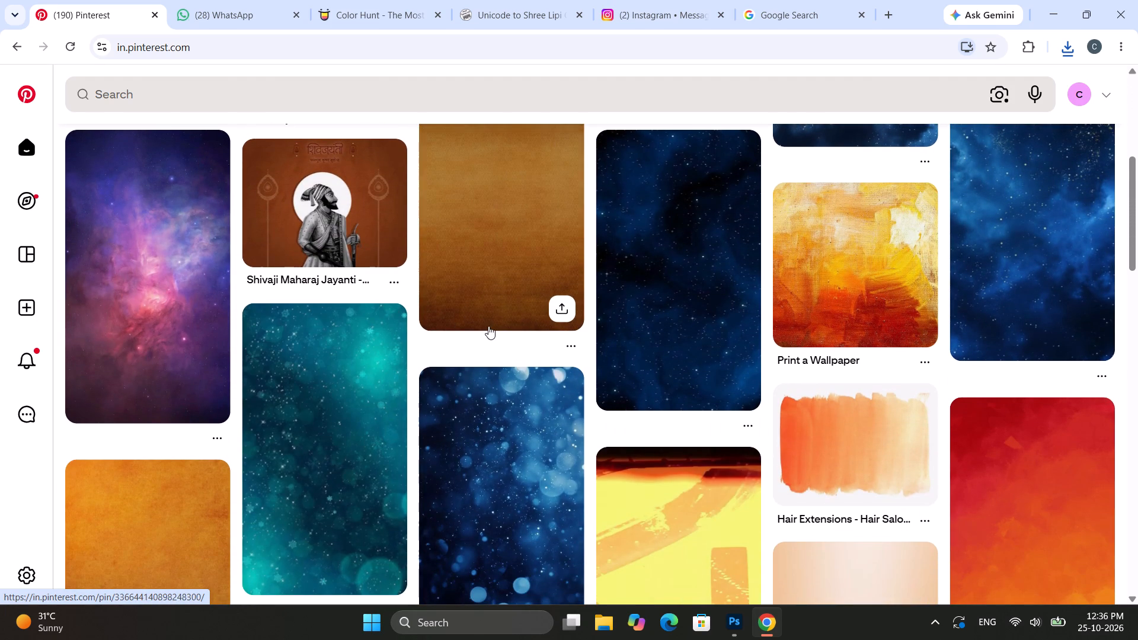
{"action": "scroll", "coordinate": [502, 306], "scroll_direction": "up", "scroll_amount": 2}
{"action": "left_click", "coordinate": [498, 342]}
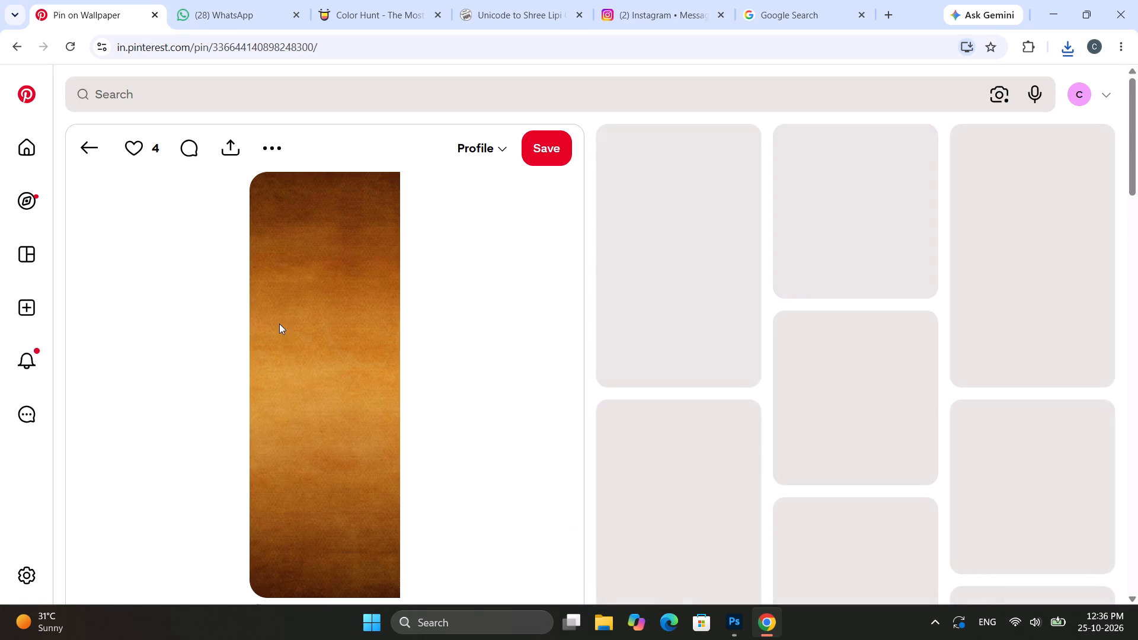
{"action": "right_click", "coordinate": [279, 324]}
{"action": "left_click", "coordinate": [343, 388]}
{"action": "left_click", "coordinate": [1059, 11]}
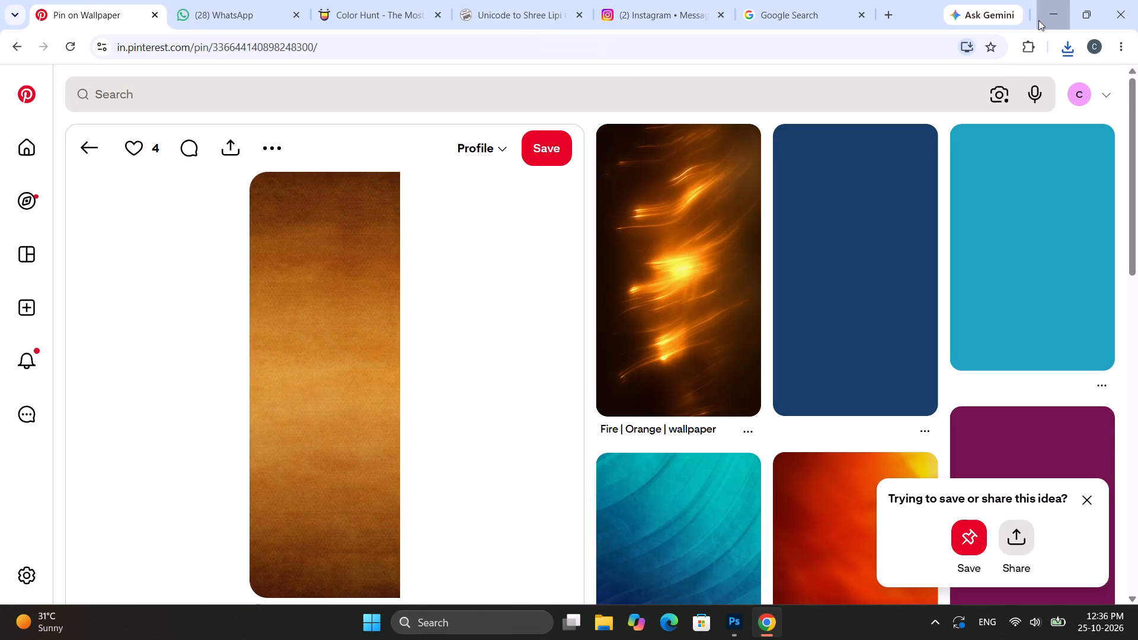
Paste the brown-gold texture into Untitled-5 and scale it to cover the whole canvas, 8 in wide.
{"action": "key", "text": "ctrl+v"}
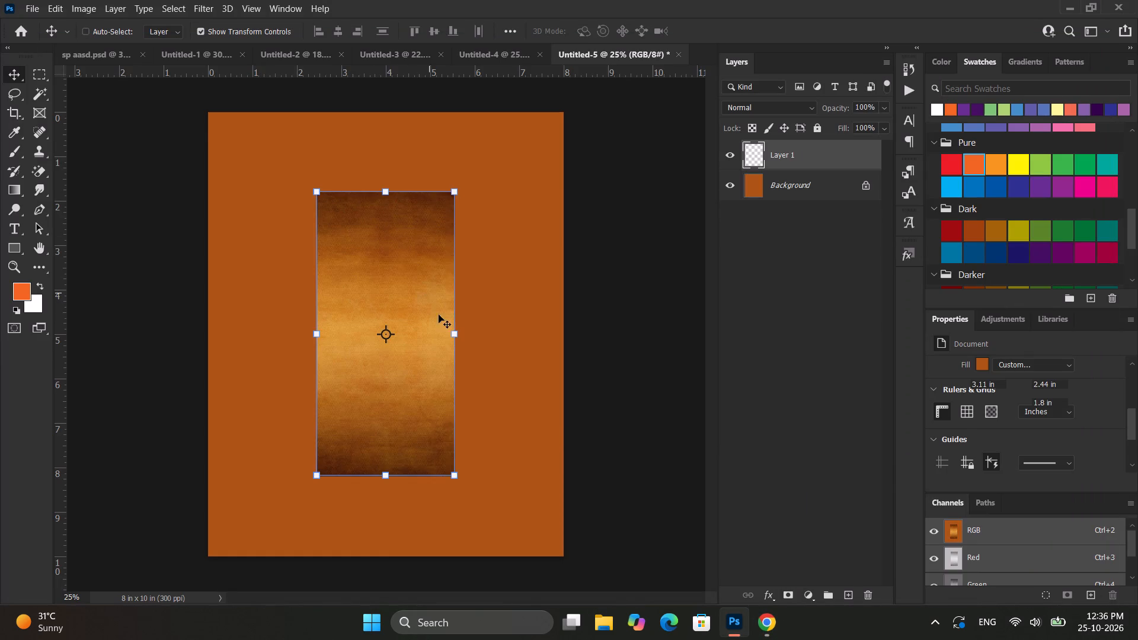
{"action": "scroll", "coordinate": [443, 328], "scroll_direction": "down", "scroll_amount": 1, "text": "alt"}
{"action": "left_click_drag", "start_coordinate": [450, 334], "coordinate": [554, 329], "text": "alt"}
{"action": "left_click", "coordinate": [737, 37]}
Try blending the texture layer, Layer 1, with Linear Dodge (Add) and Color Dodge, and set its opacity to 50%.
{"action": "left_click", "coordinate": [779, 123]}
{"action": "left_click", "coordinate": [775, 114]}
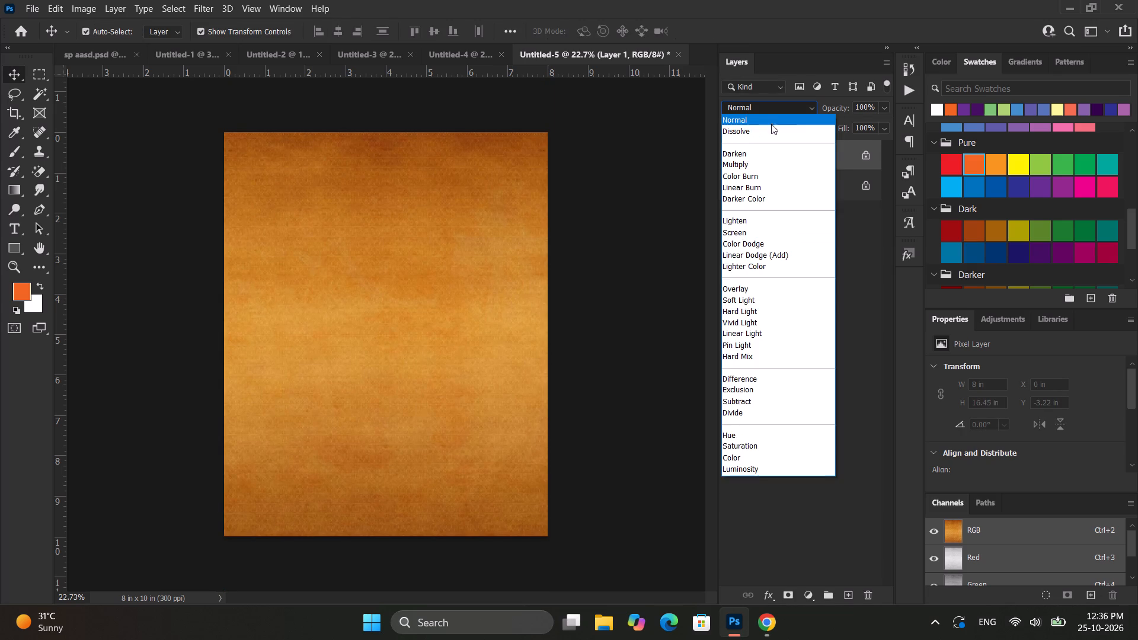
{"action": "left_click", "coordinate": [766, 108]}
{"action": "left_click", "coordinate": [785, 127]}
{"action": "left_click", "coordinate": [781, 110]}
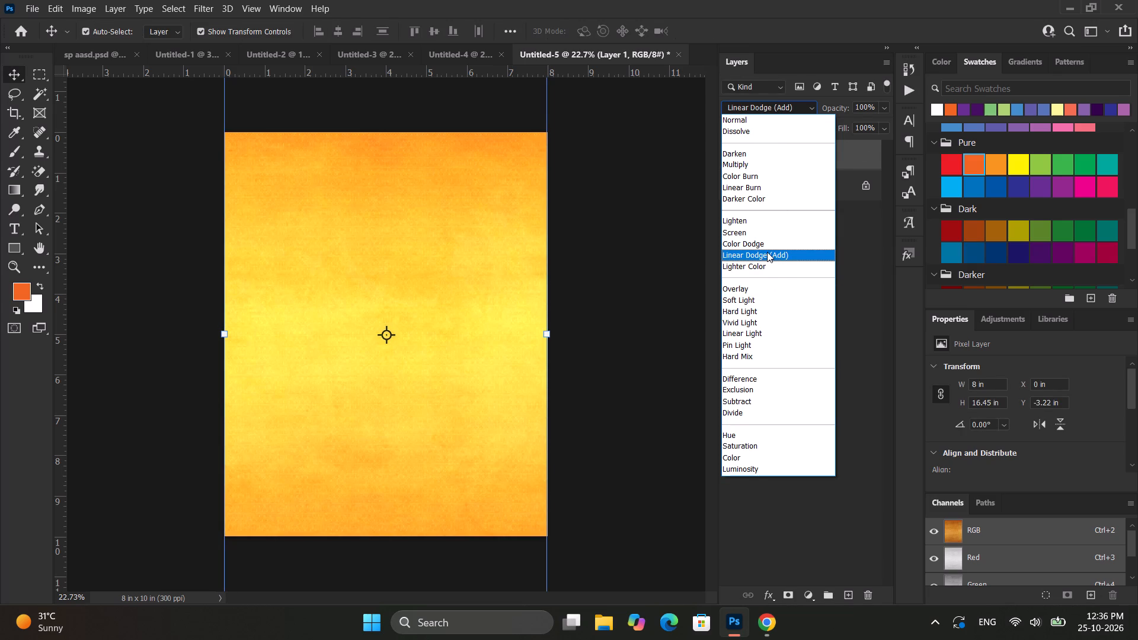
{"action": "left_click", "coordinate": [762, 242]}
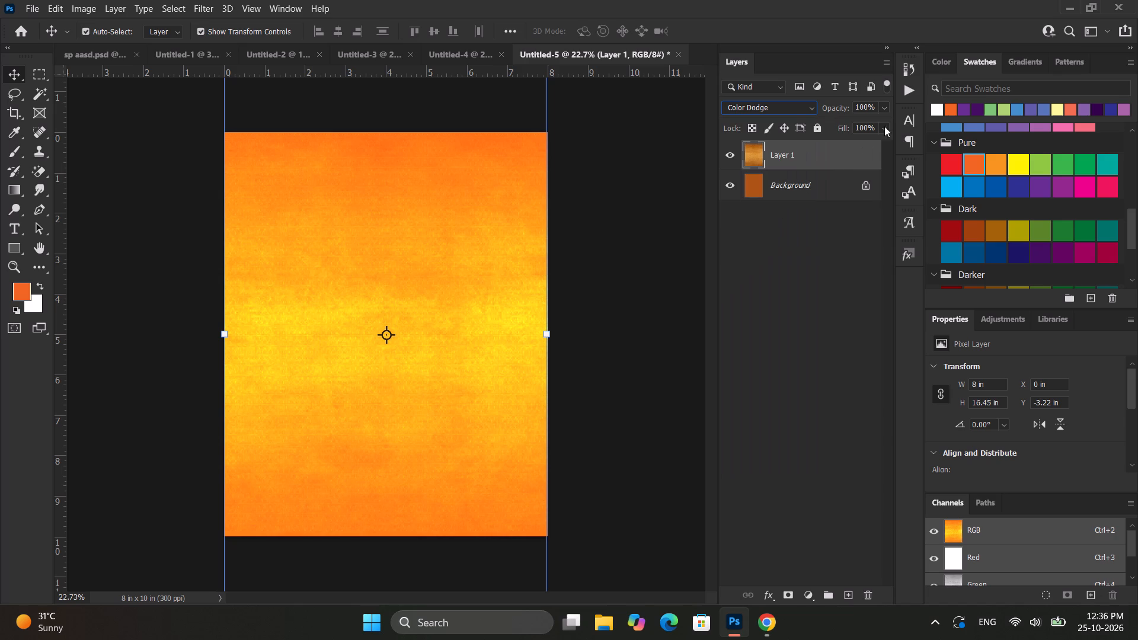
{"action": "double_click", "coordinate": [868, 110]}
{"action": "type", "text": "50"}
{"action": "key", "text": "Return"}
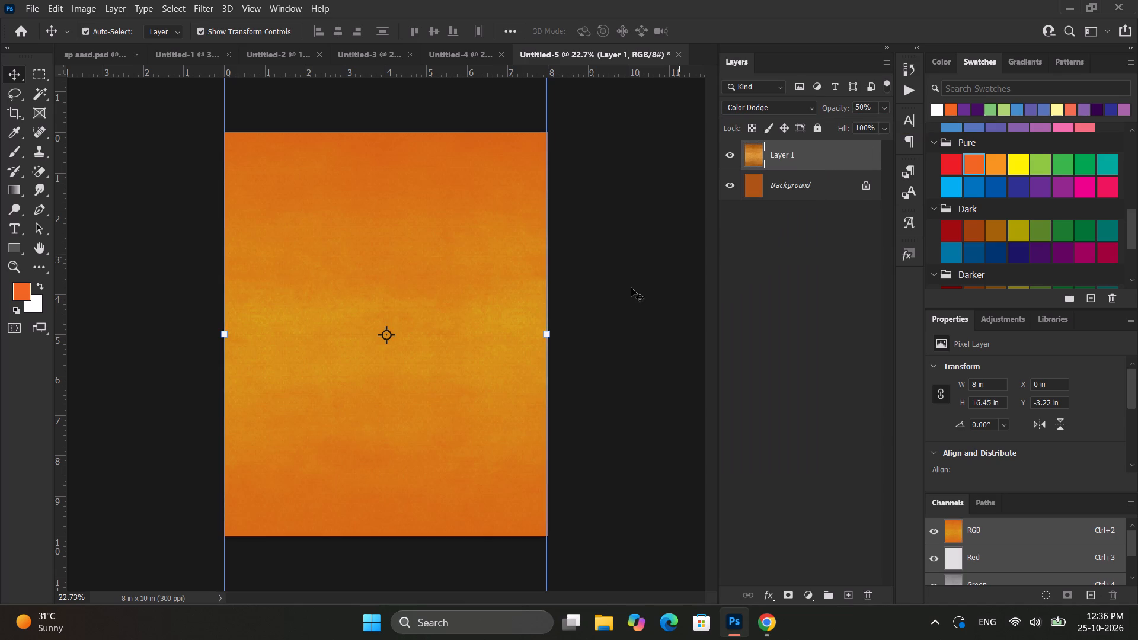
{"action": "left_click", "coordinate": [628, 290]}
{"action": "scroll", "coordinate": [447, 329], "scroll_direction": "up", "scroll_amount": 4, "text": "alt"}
Switch Layer 1's blend mode to Overlay and set its opacity to 80%.
{"action": "left_click", "coordinate": [447, 329]}
{"action": "left_click", "coordinate": [753, 104]}
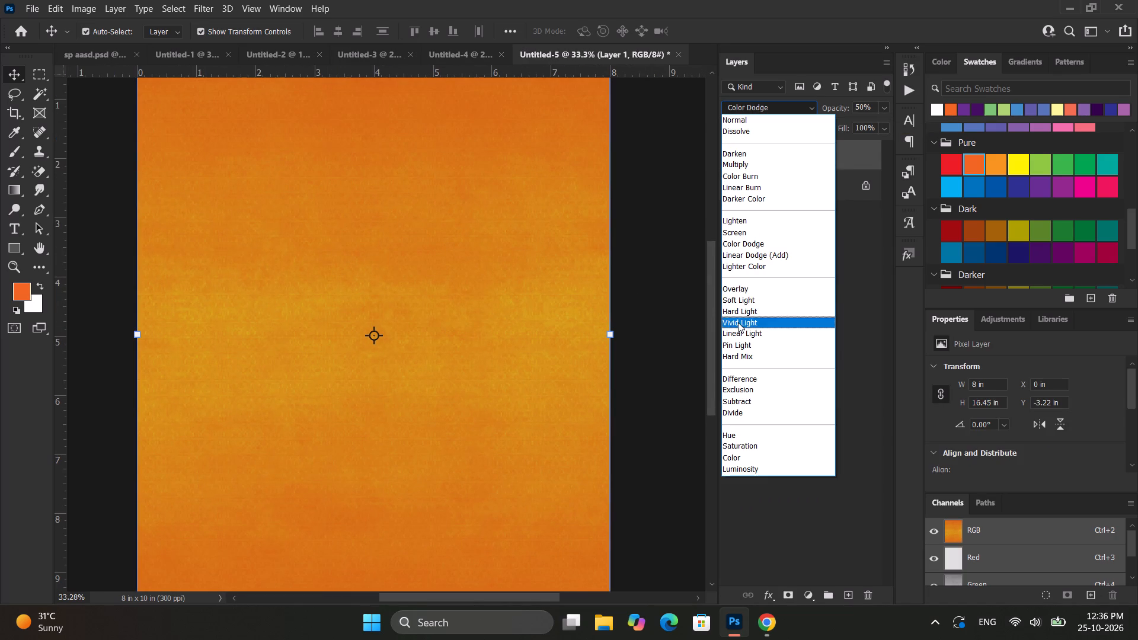
{"action": "left_click", "coordinate": [736, 287]}
{"action": "scroll", "coordinate": [524, 324], "scroll_direction": "down", "scroll_amount": 5, "text": "alt"}
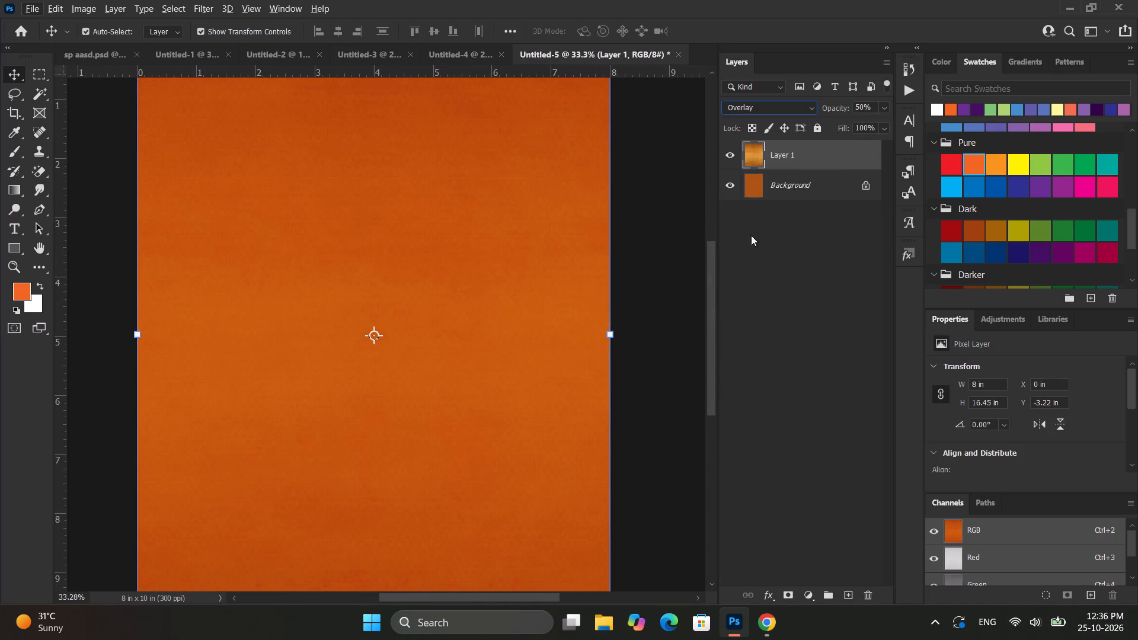
{"action": "double_click", "coordinate": [861, 104]}
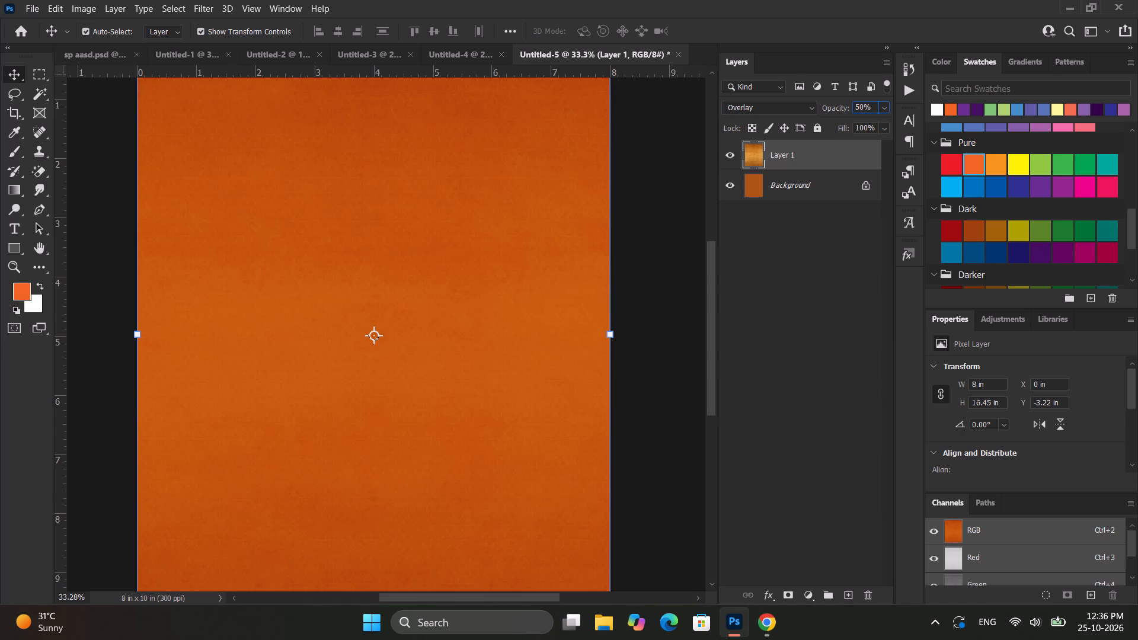
{"action": "double_click", "coordinate": [862, 111]}
{"action": "type", "text": "80"}
{"action": "key", "text": "Return"}
{"action": "scroll", "coordinate": [628, 353], "scroll_direction": "down", "scroll_amount": 5, "text": "alt"}
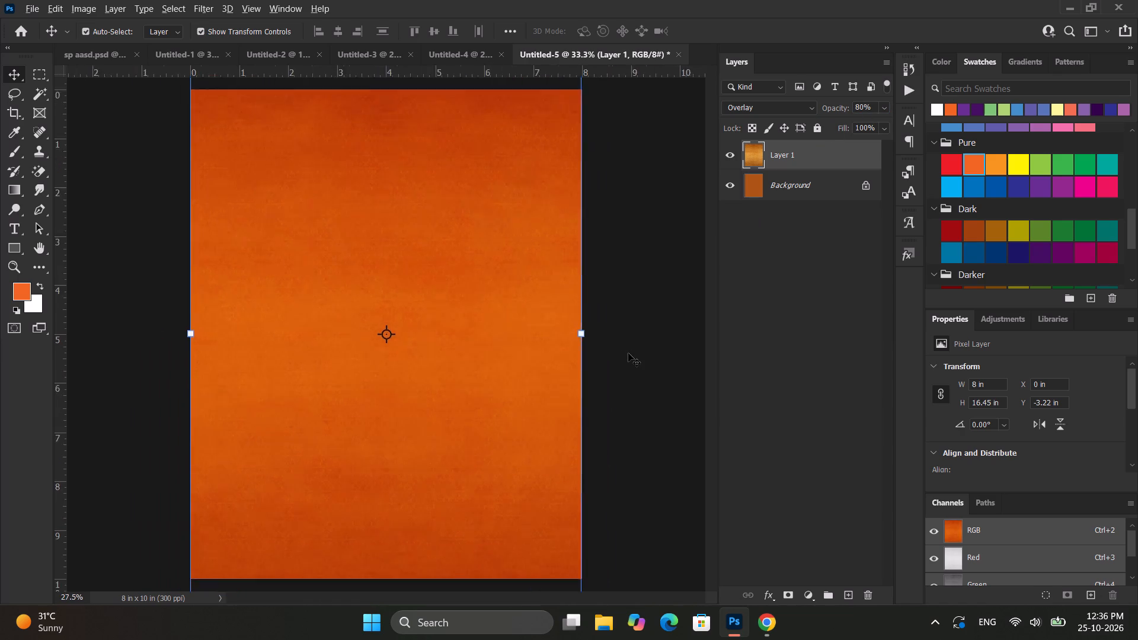
{"action": "left_click", "coordinate": [628, 353]}
{"action": "scroll", "coordinate": [449, 327], "scroll_direction": "up", "scroll_amount": 3, "text": "alt"}
{"action": "scroll", "coordinate": [449, 327], "scroll_direction": "down", "scroll_amount": 1, "text": "alt"}
Change the blend mode of the texture layer, Layer 1, to Soft Light and inspect the background.
{"action": "left_click", "coordinate": [462, 313]}
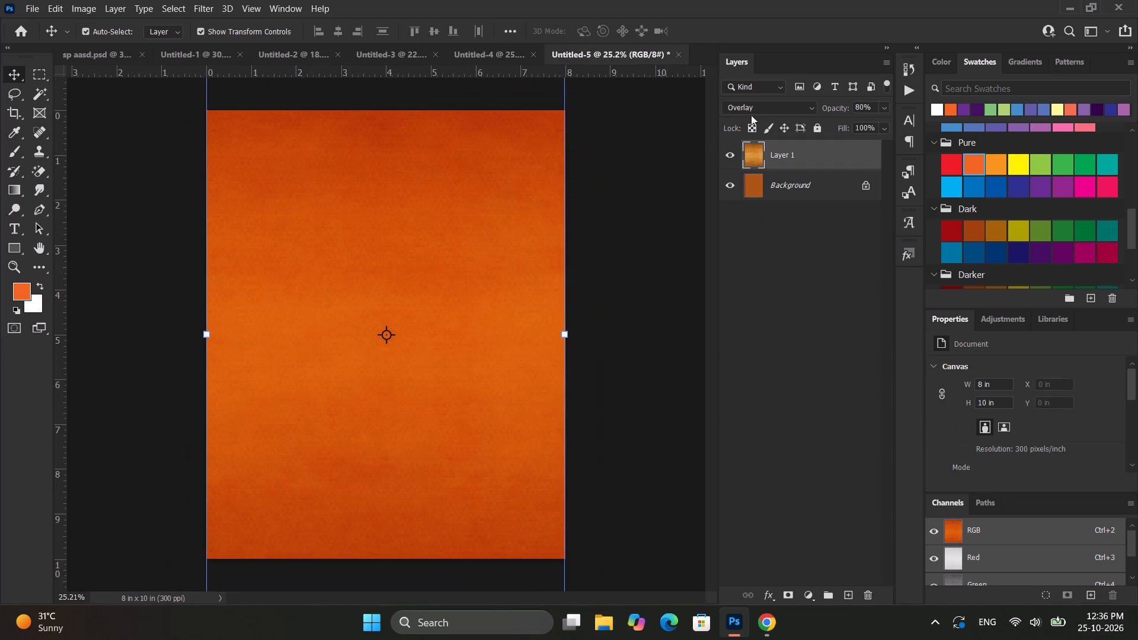
{"action": "left_click", "coordinate": [762, 108]}
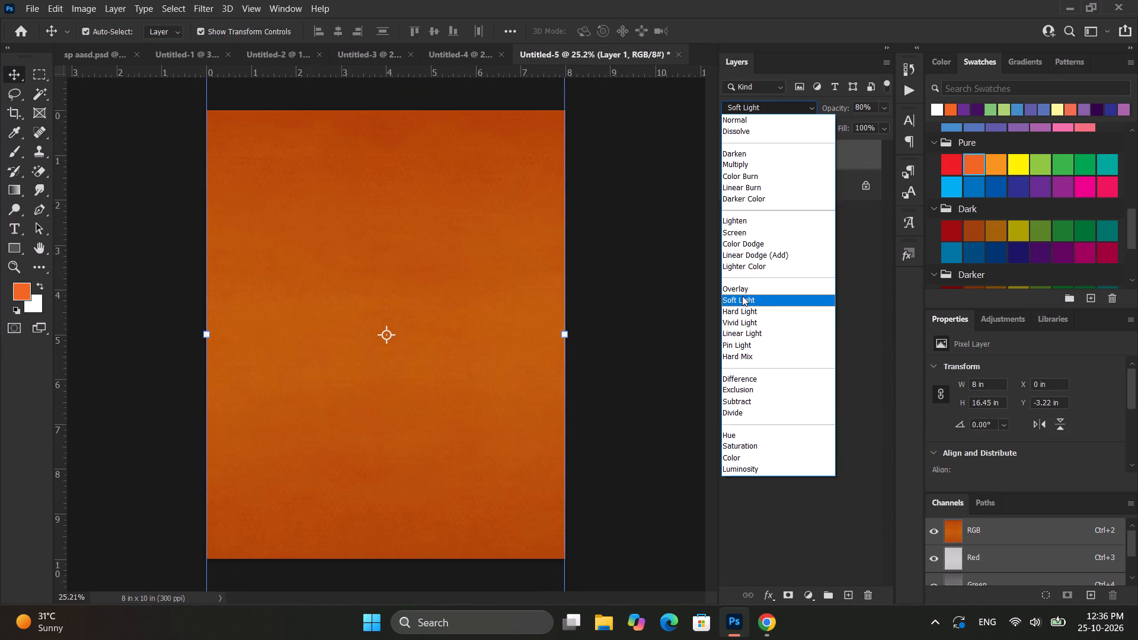
{"action": "left_click", "coordinate": [742, 296]}
{"action": "left_click", "coordinate": [622, 277]}
{"action": "scroll", "coordinate": [514, 279], "scroll_direction": "up", "scroll_amount": 2, "text": "alt"}
{"action": "scroll", "coordinate": [514, 279], "scroll_direction": "down", "scroll_amount": 3, "text": "alt"}
{"action": "scroll", "coordinate": [507, 279], "scroll_direction": "up", "scroll_amount": 2, "text": "alt"}
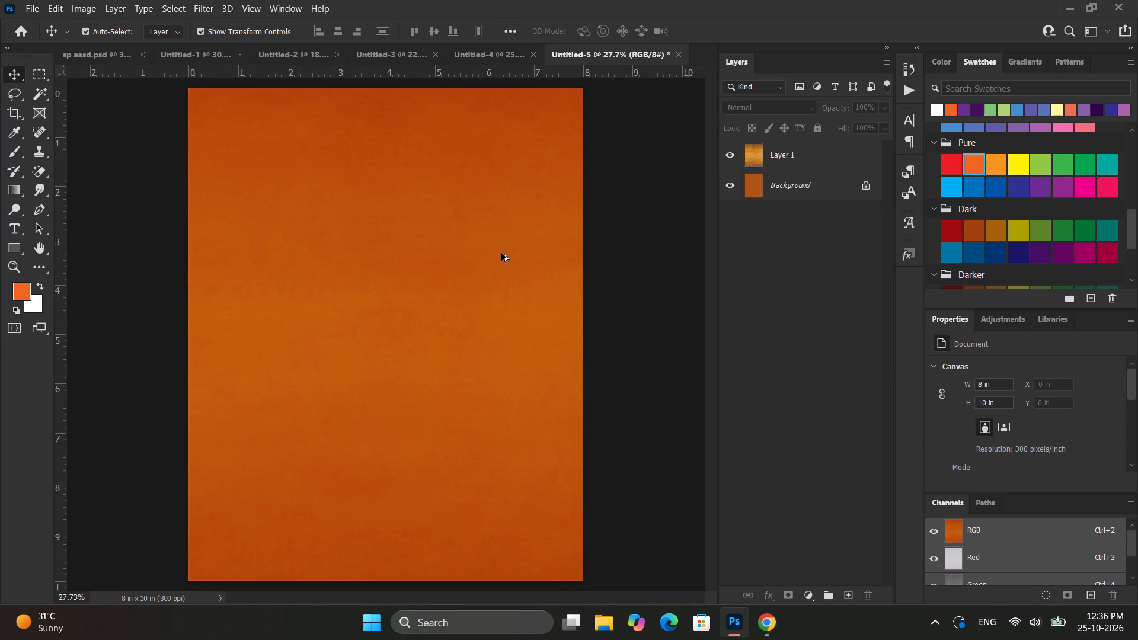
{"action": "scroll", "coordinate": [501, 247], "scroll_direction": "down", "scroll_amount": 1, "text": "alt"}
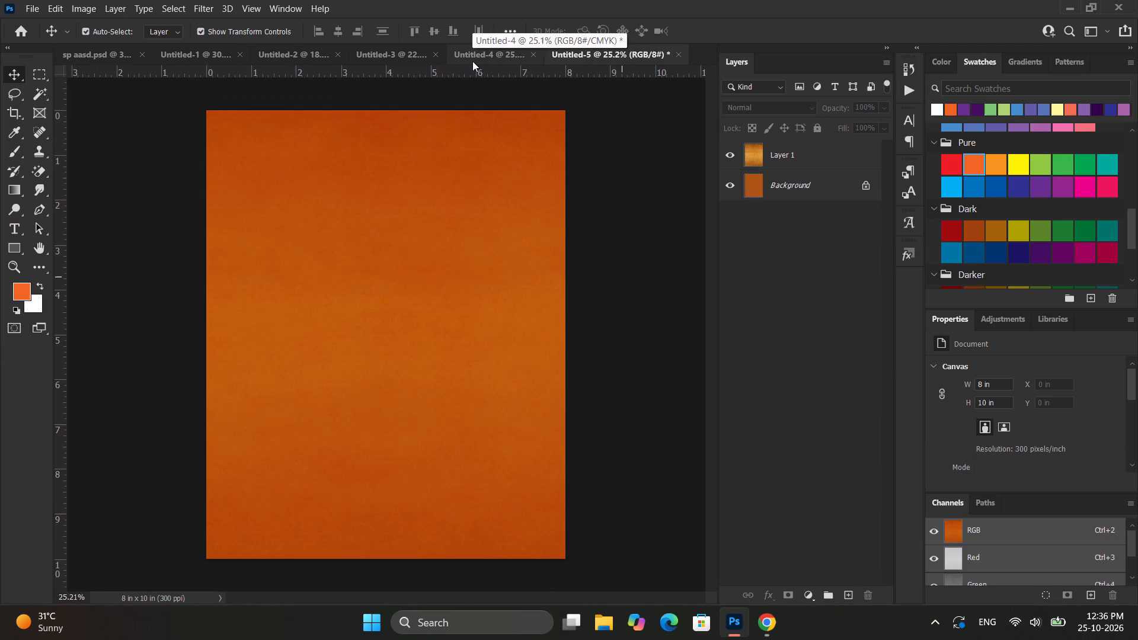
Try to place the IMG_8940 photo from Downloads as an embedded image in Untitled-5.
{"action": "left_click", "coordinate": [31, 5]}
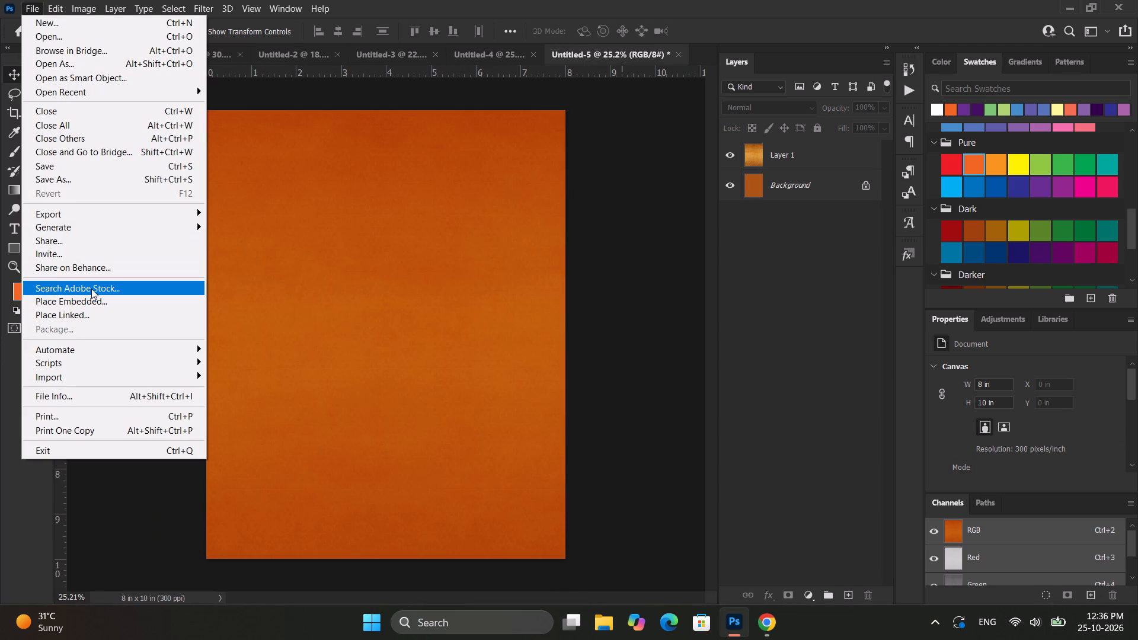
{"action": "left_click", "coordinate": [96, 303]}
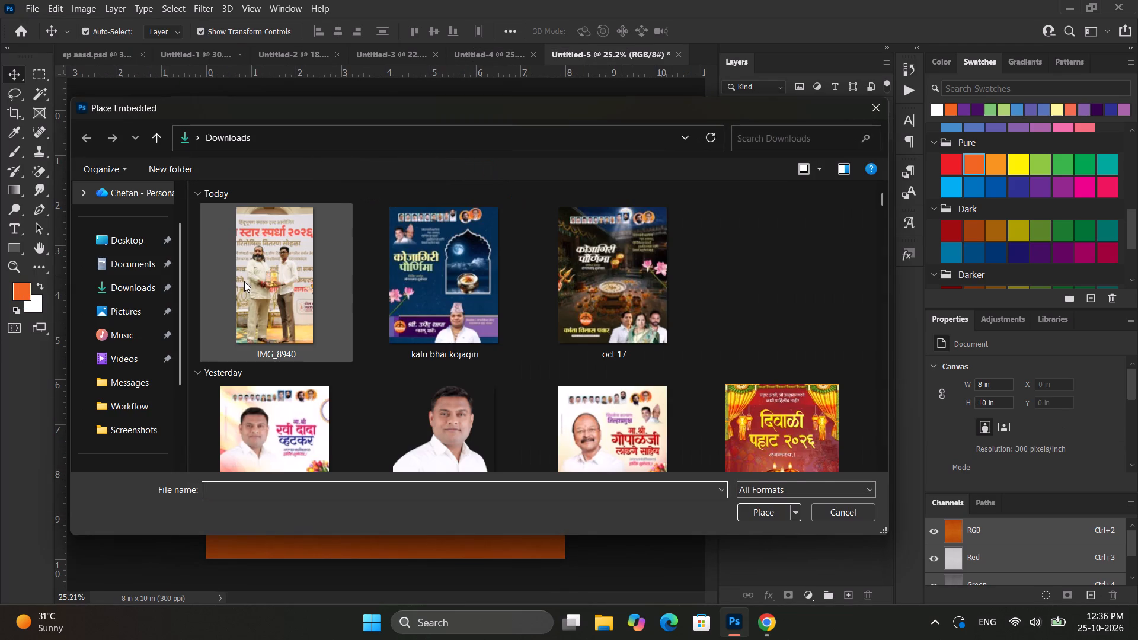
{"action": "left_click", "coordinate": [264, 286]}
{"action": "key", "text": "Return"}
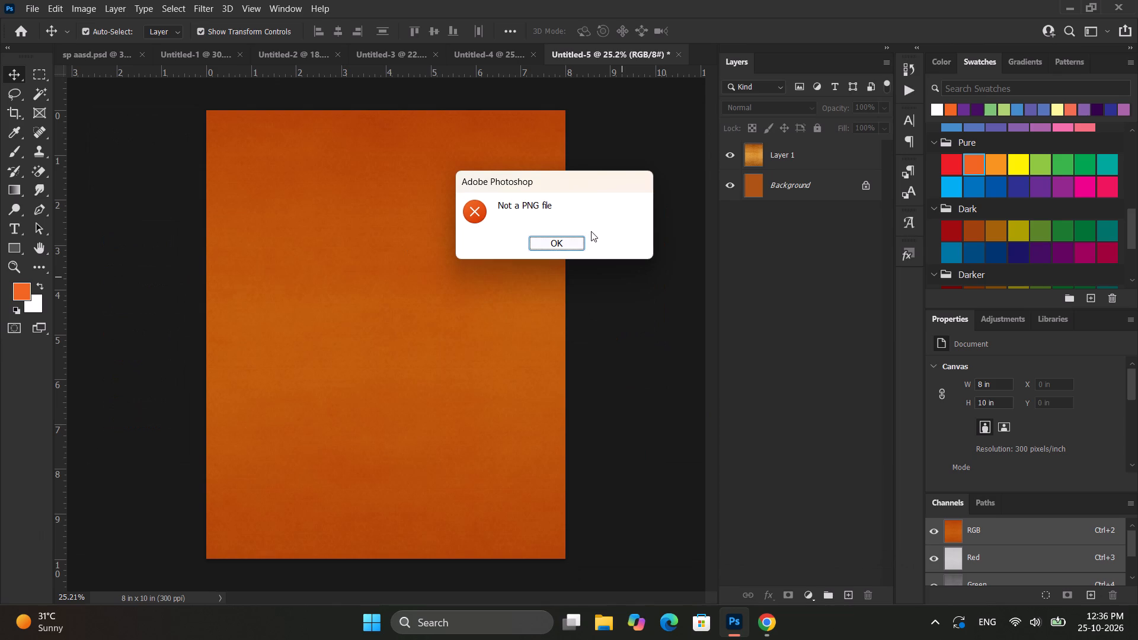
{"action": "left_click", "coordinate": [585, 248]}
Switch to Chrome and open Photoroom's background remover in a new tab.
{"action": "left_click", "coordinate": [768, 624]}
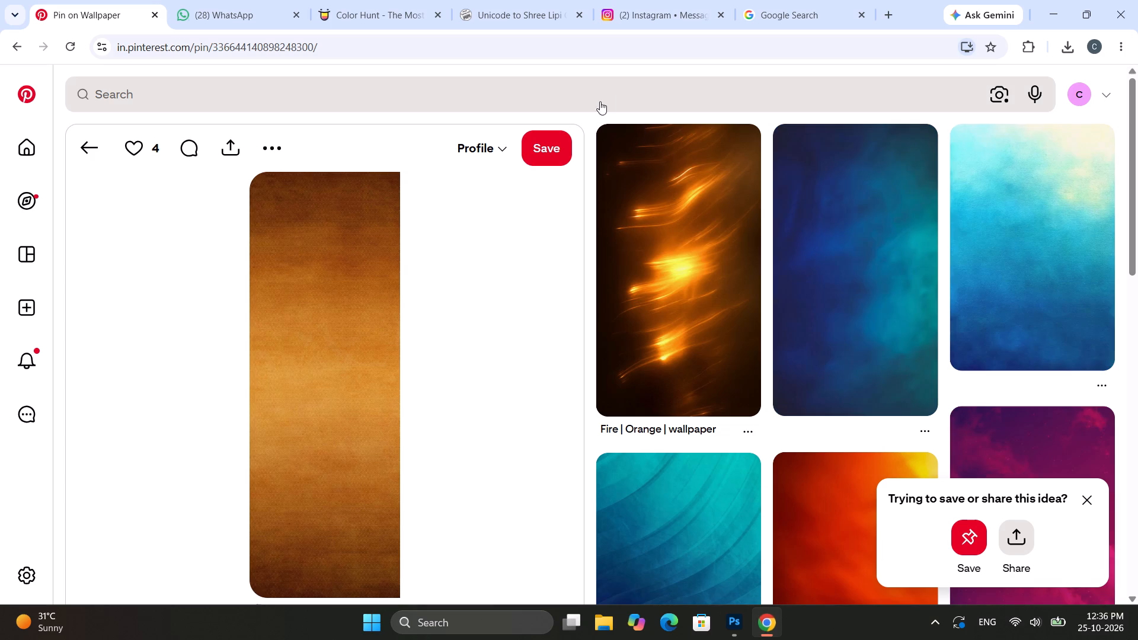
{"action": "left_click", "coordinate": [881, 12]}
{"action": "left_click", "coordinate": [719, 50]}
{"action": "type", "text": "re"}
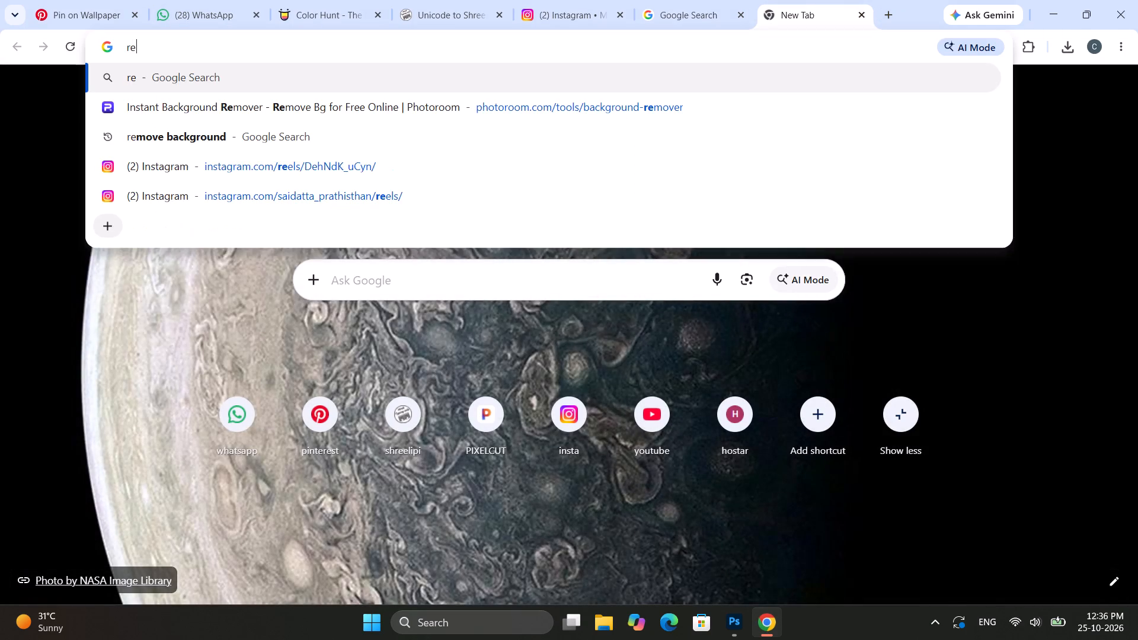
{"action": "key", "text": "m"}
{"action": "left_click", "coordinate": [406, 82]}
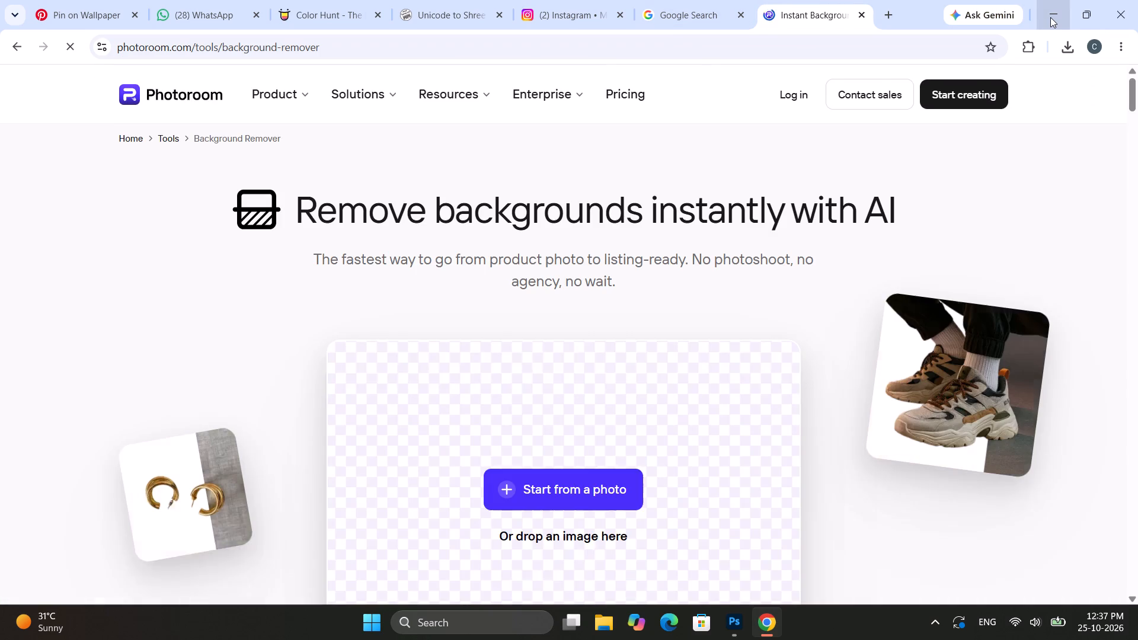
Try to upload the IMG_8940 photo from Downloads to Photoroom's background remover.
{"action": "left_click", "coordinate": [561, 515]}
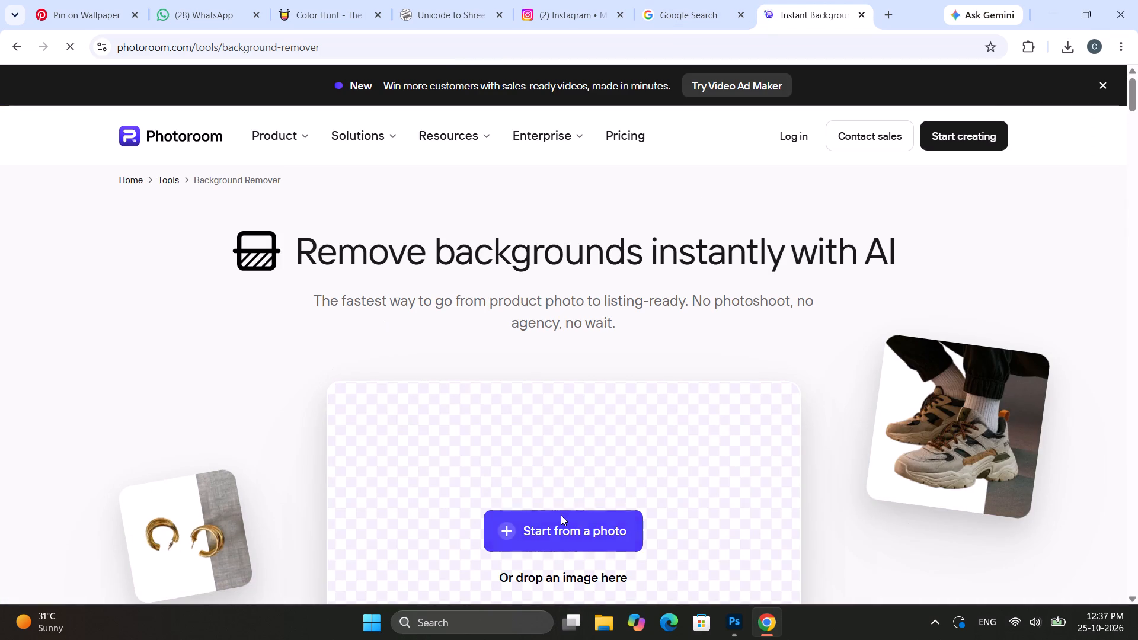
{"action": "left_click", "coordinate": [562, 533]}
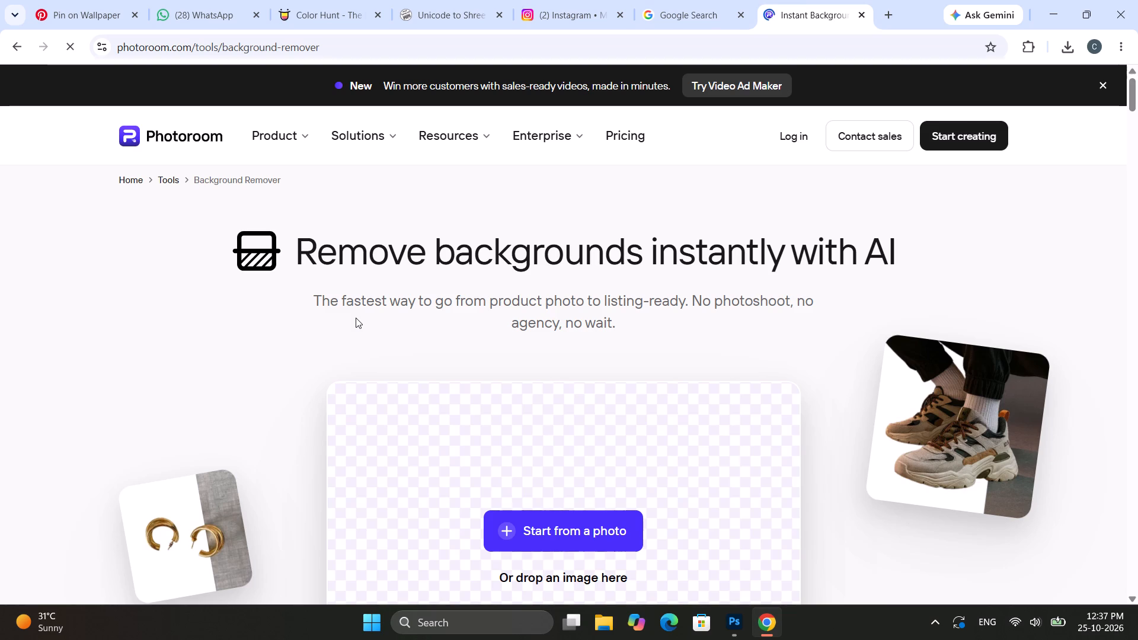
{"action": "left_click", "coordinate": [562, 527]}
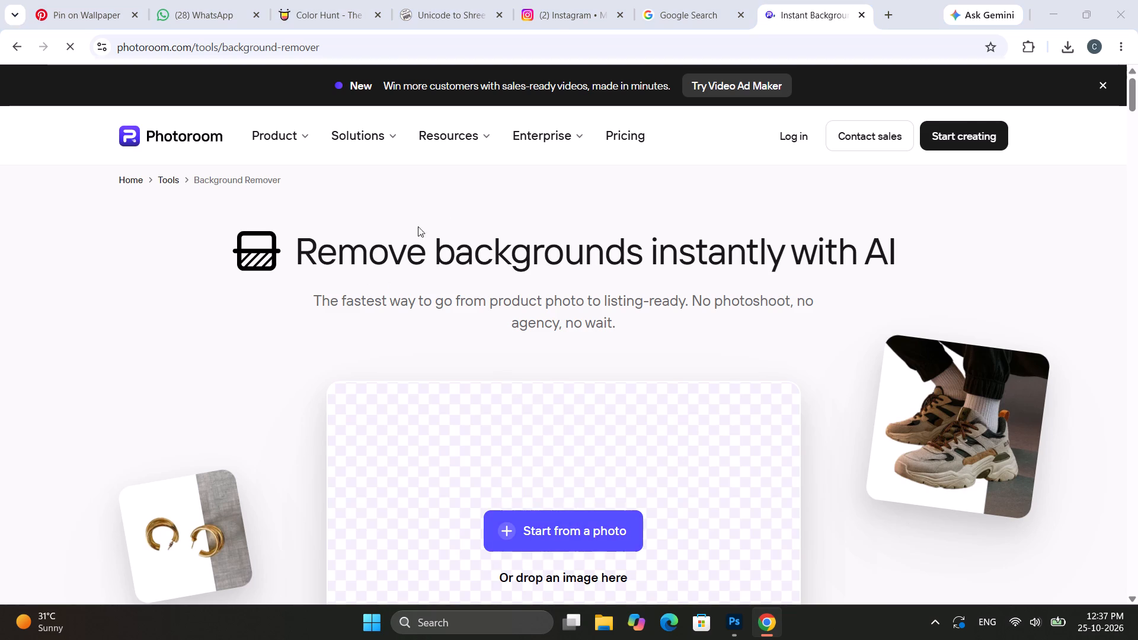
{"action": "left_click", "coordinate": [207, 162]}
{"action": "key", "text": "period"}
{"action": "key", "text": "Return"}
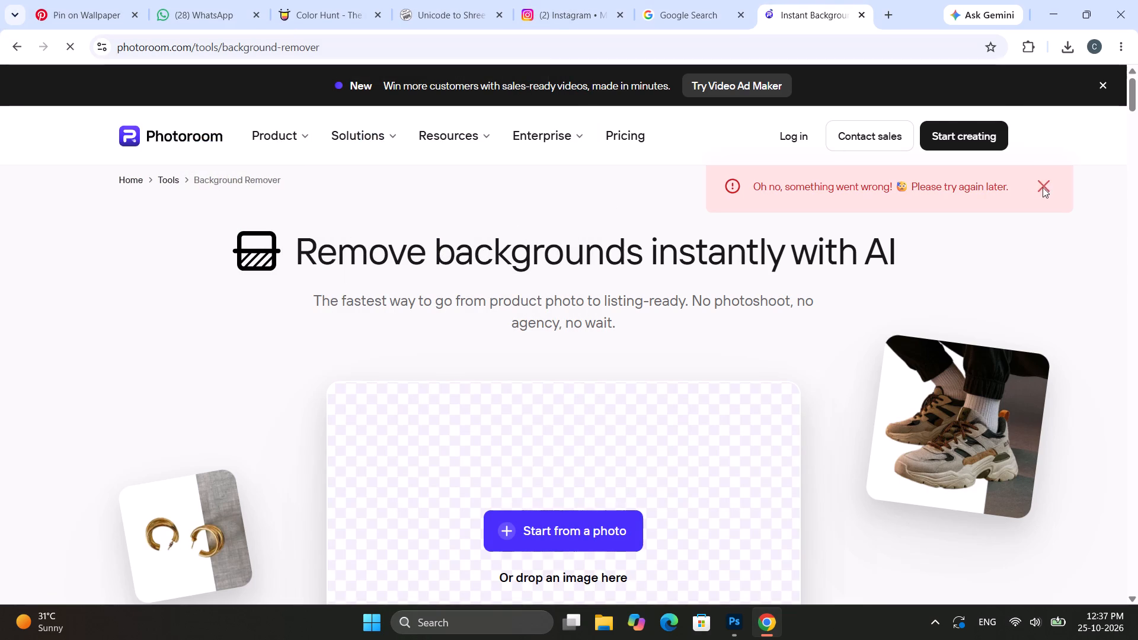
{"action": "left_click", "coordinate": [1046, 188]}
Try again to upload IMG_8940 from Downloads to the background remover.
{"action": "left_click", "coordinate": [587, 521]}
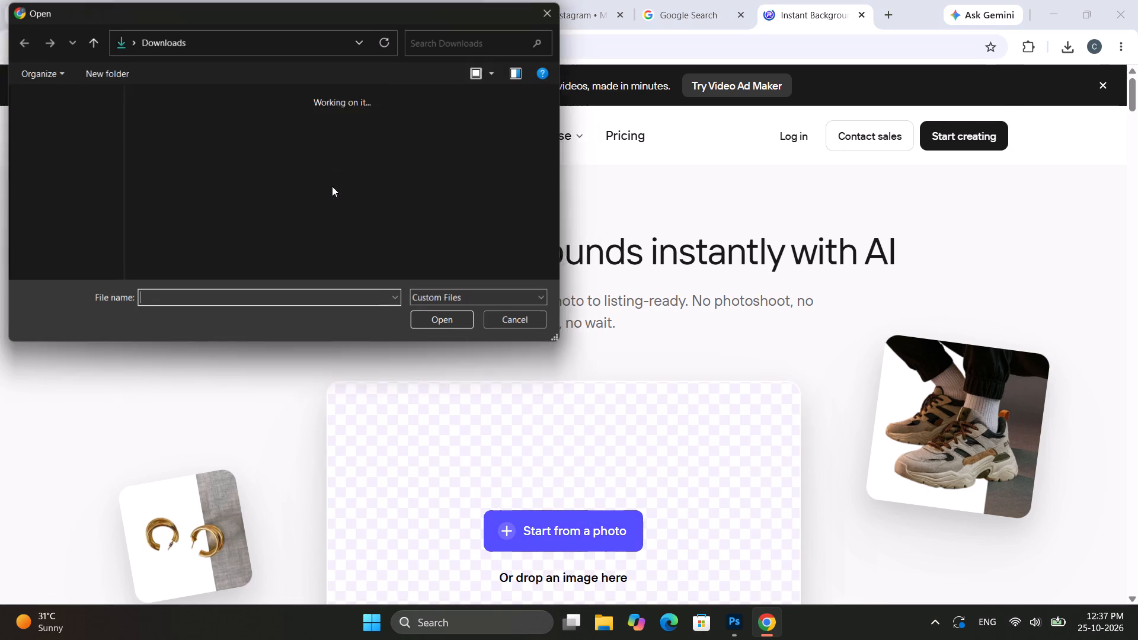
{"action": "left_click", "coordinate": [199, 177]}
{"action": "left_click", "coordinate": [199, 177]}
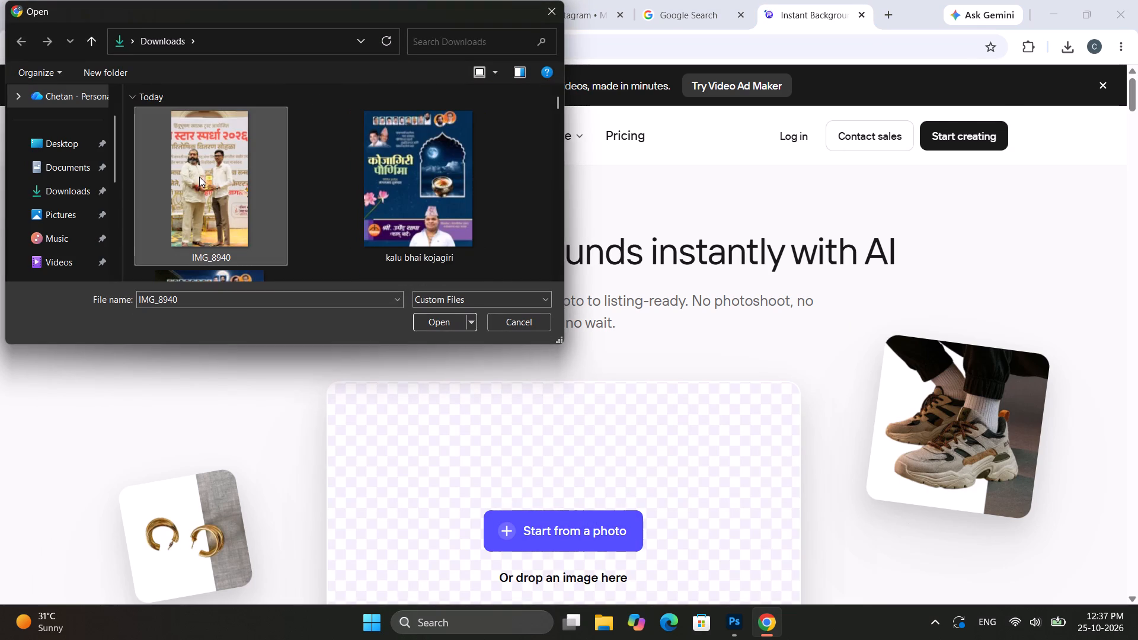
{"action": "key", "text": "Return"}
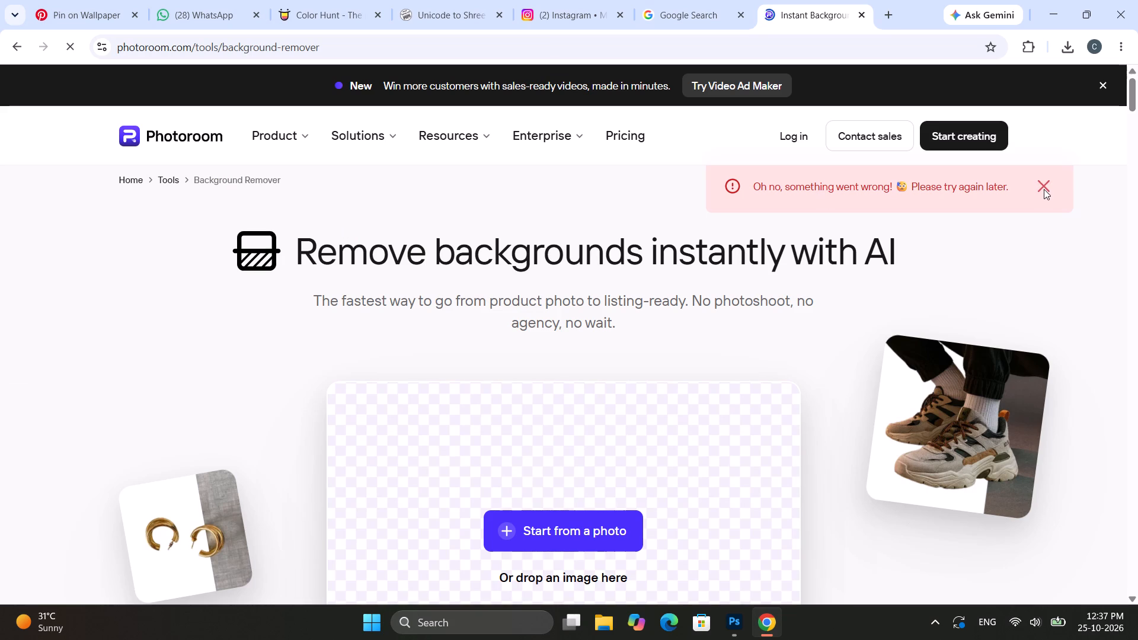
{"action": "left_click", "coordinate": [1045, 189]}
Switch to File Explorer and open the IMG_8940 photo from the Downloads folder in Paint.
{"action": "left_click", "coordinate": [1047, 12]}
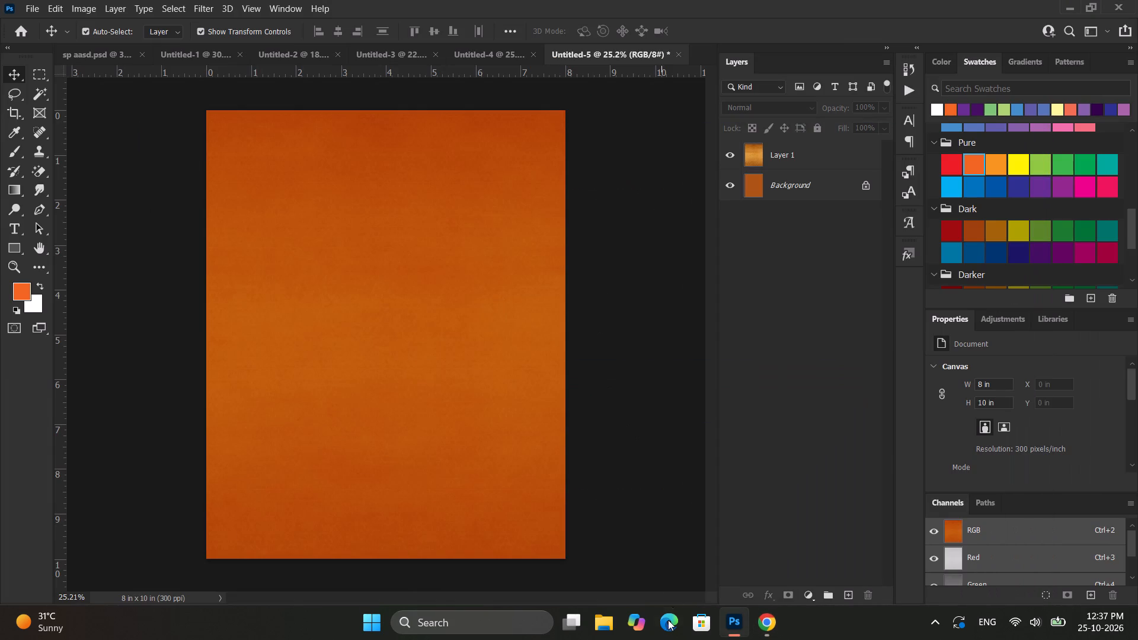
{"action": "left_click", "coordinate": [611, 627]}
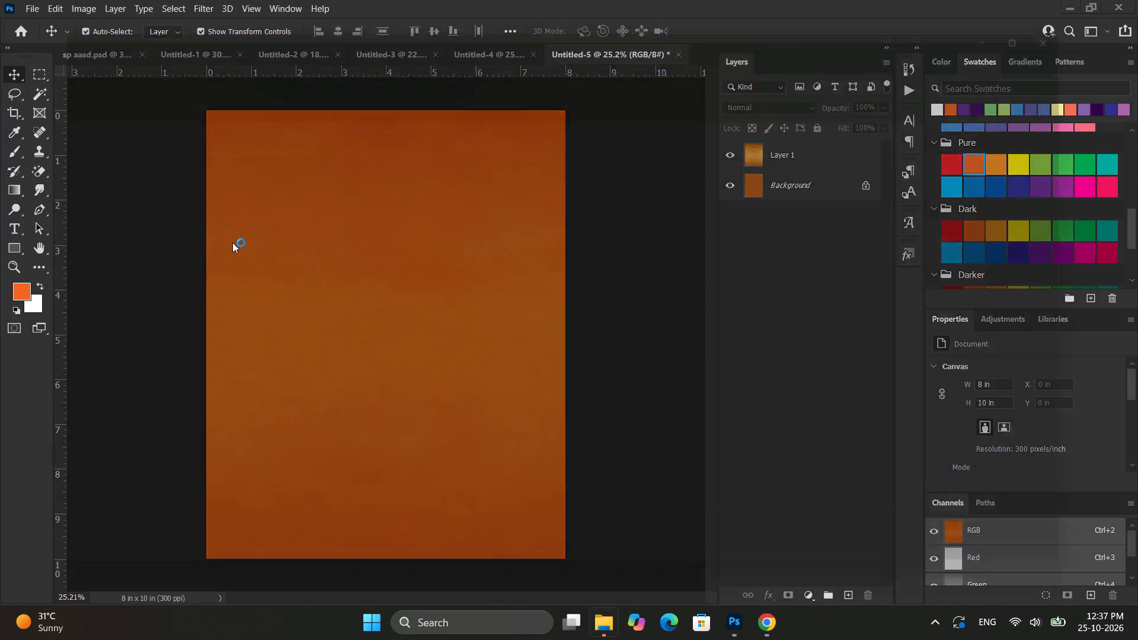
{"action": "left_click", "coordinate": [62, 260]}
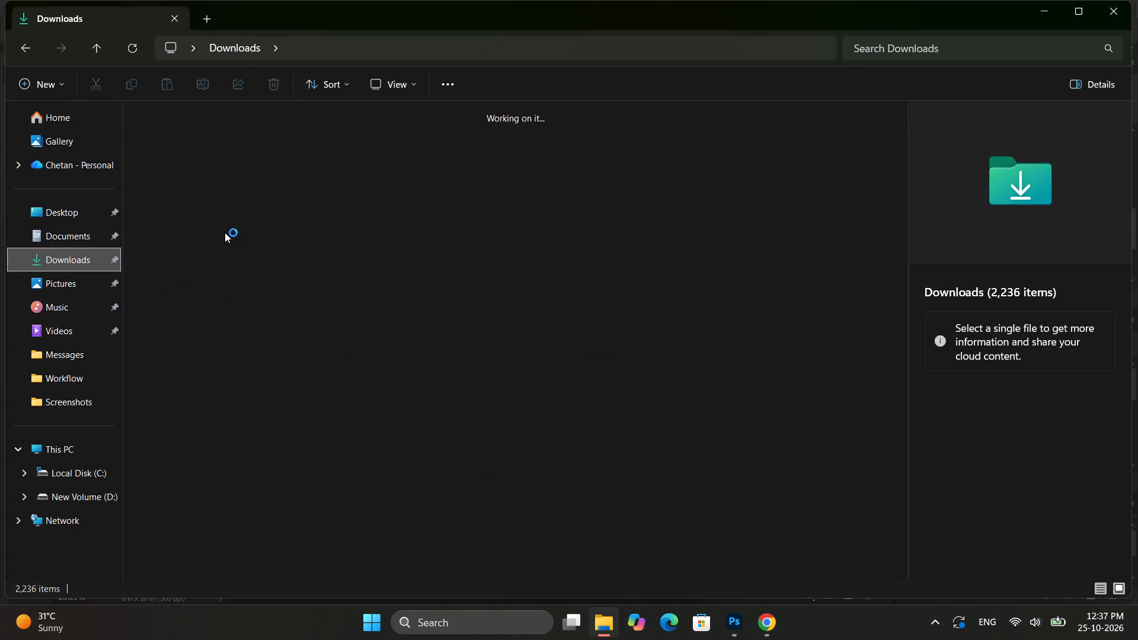
{"action": "right_click", "coordinate": [213, 219]}
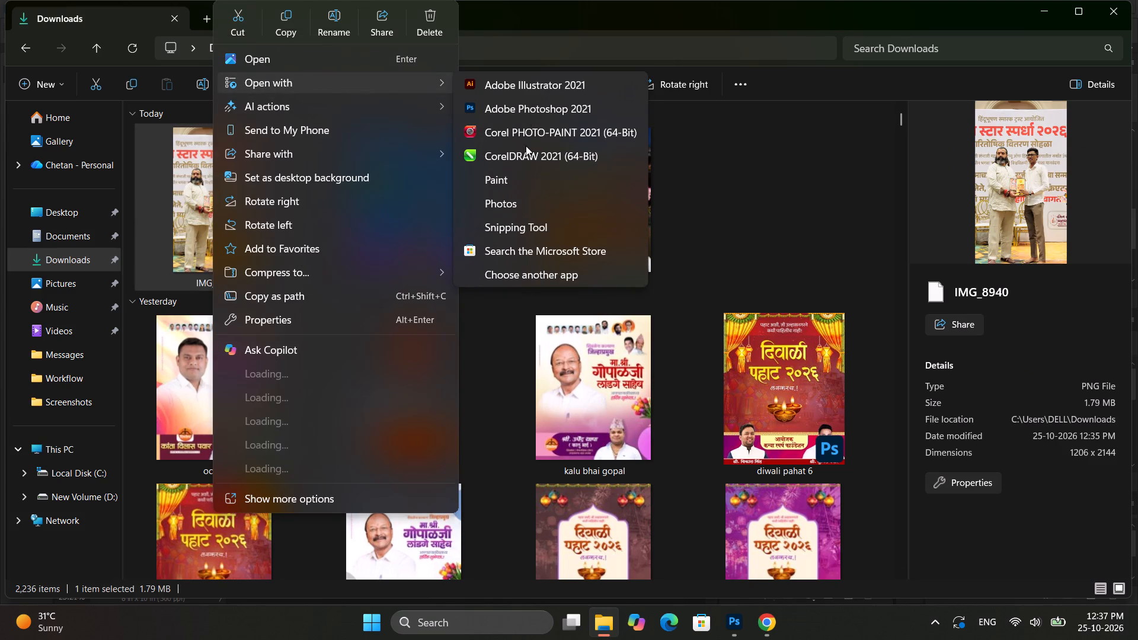
{"action": "left_click", "coordinate": [531, 185]}
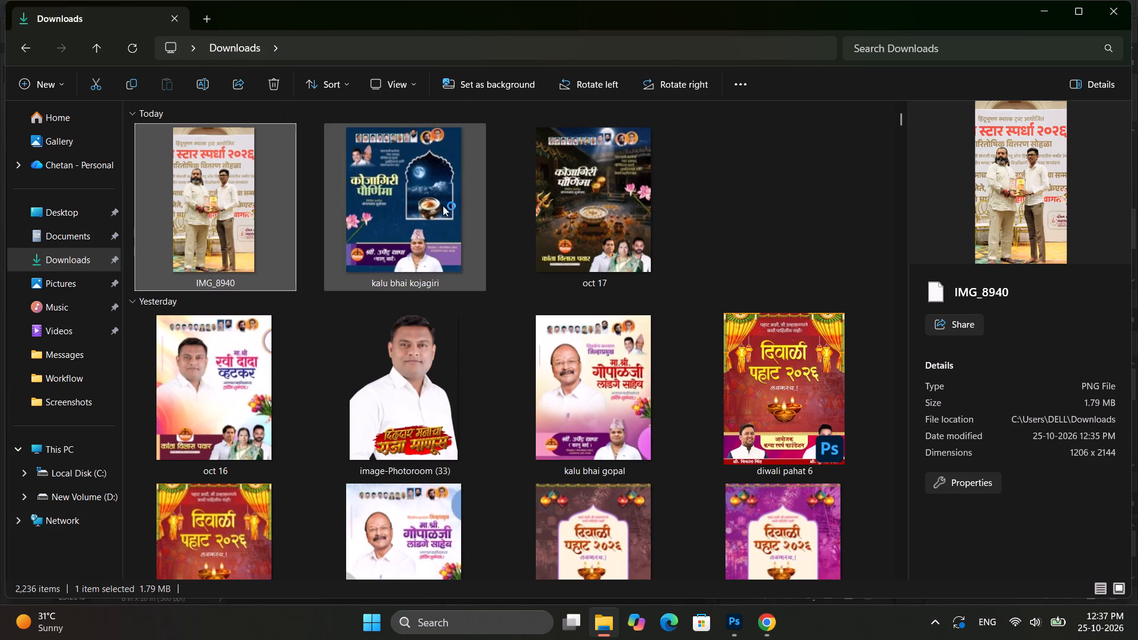
{"action": "scroll", "coordinate": [383, 233], "scroll_direction": "down", "scroll_amount": 5}
{"action": "scroll", "coordinate": [383, 233], "scroll_direction": "up", "scroll_amount": 7}
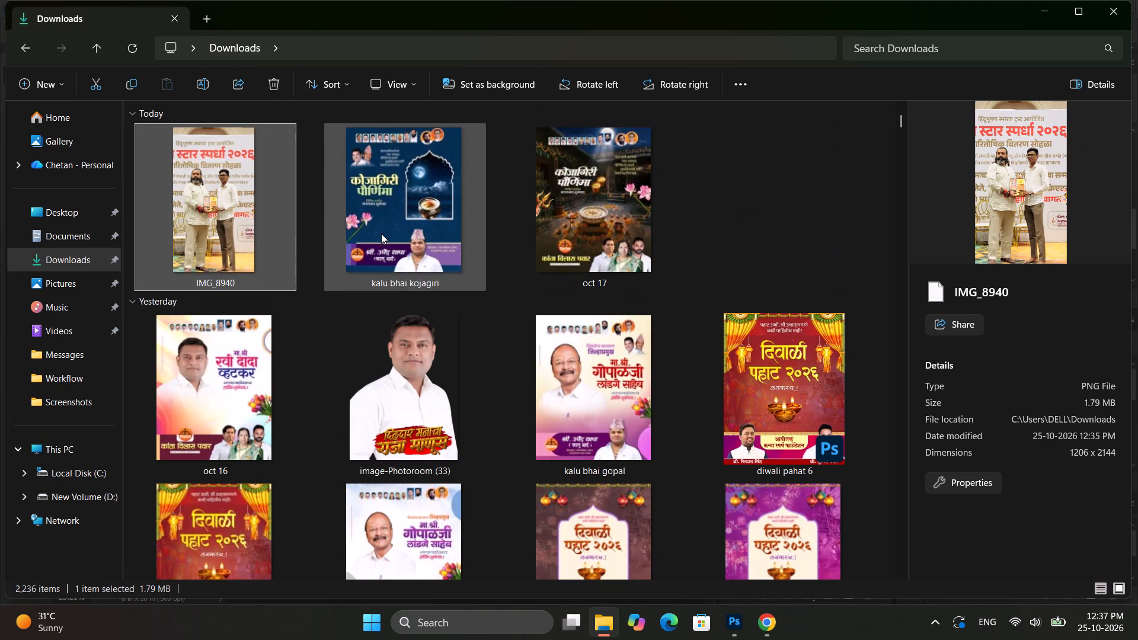